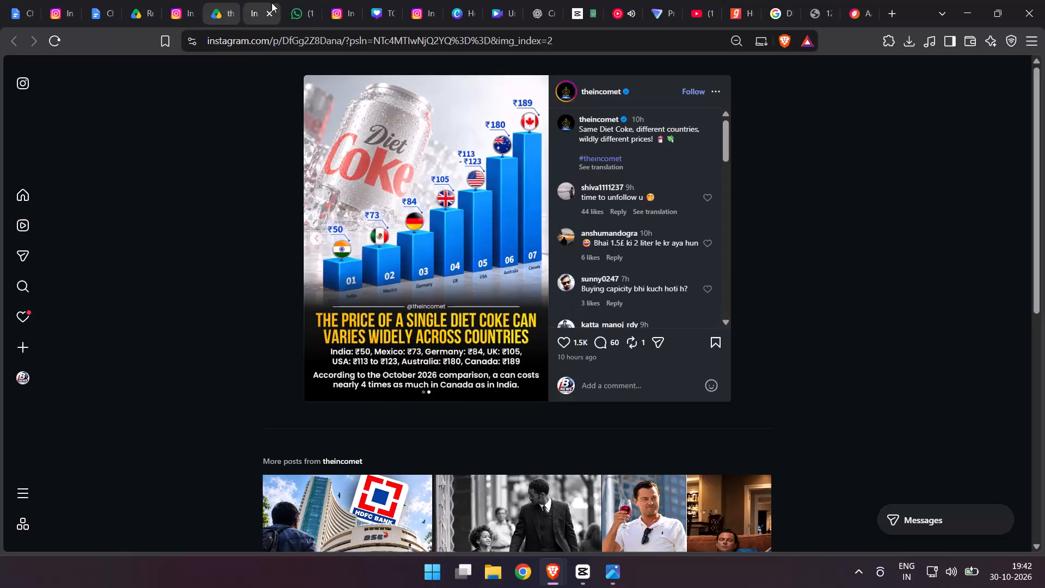
# In the Canva design, duplicate the red highlight bar behind the first line of page 5's TCS headline.
pyautogui.click(333, 4)
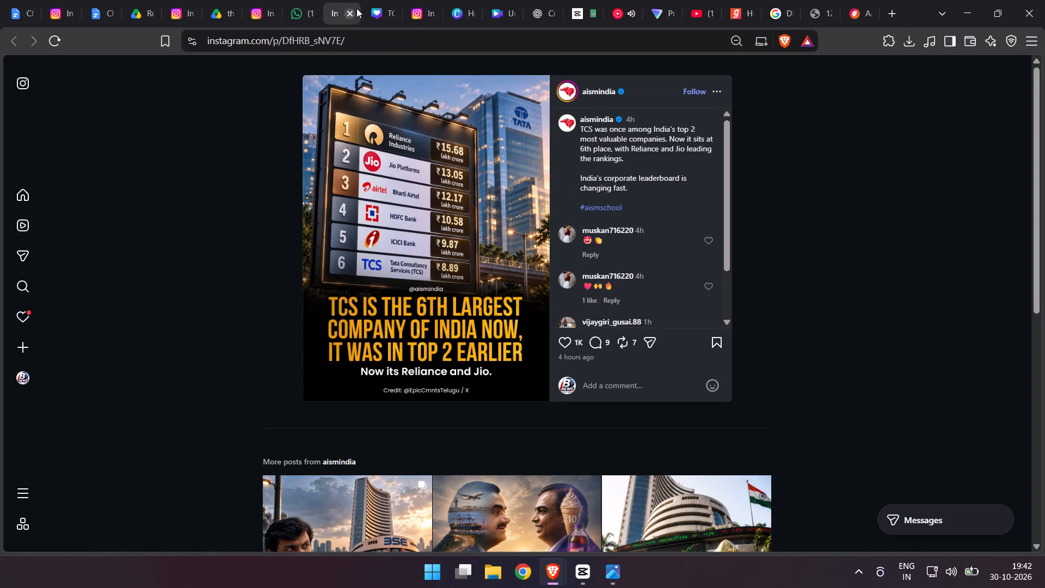
pyautogui.click(377, 11)
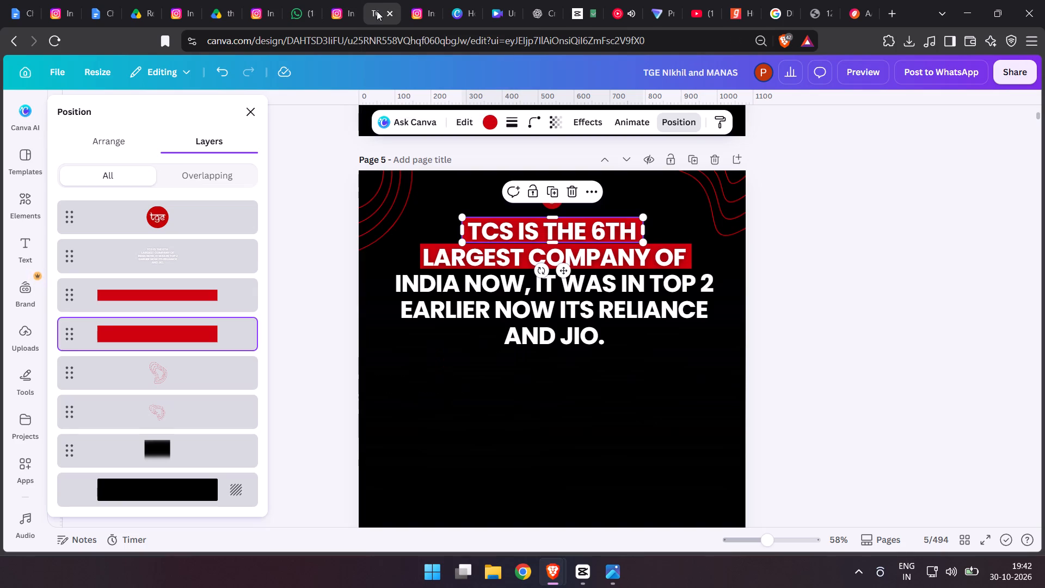
pyautogui.click(796, 267)
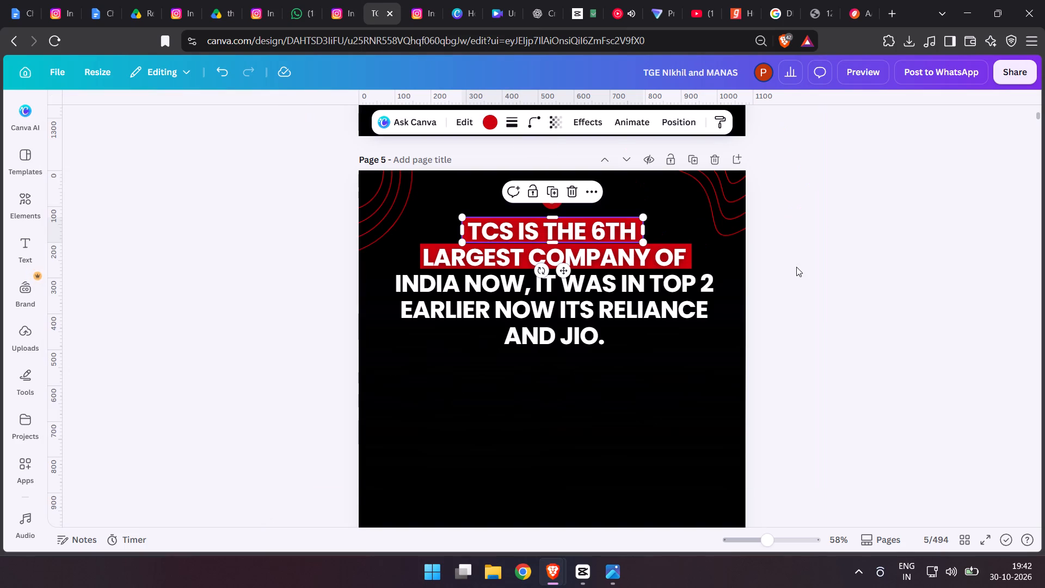
pyautogui.click(796, 267)
pyautogui.click(634, 271)
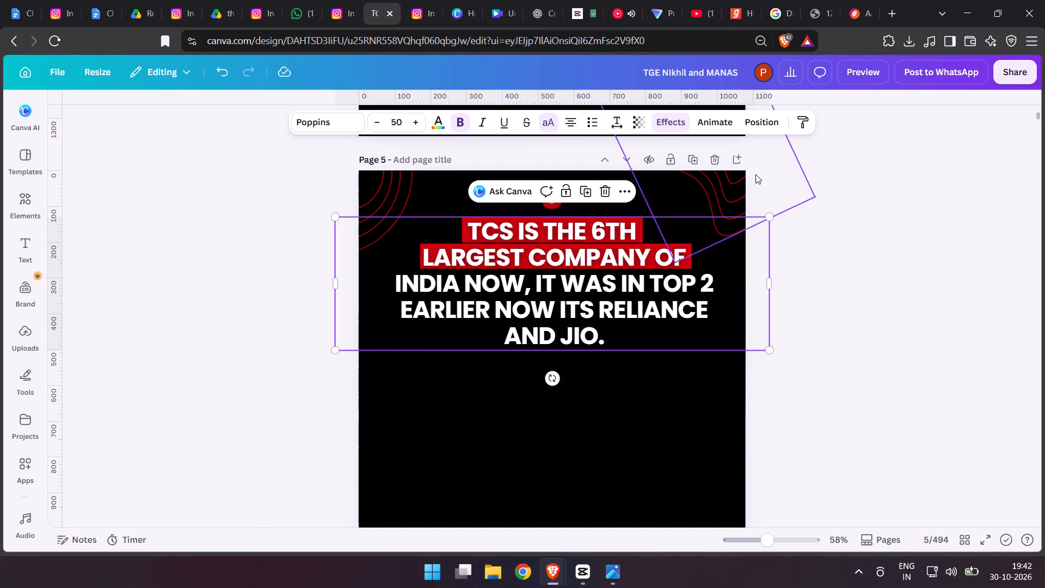
pyautogui.click(754, 128)
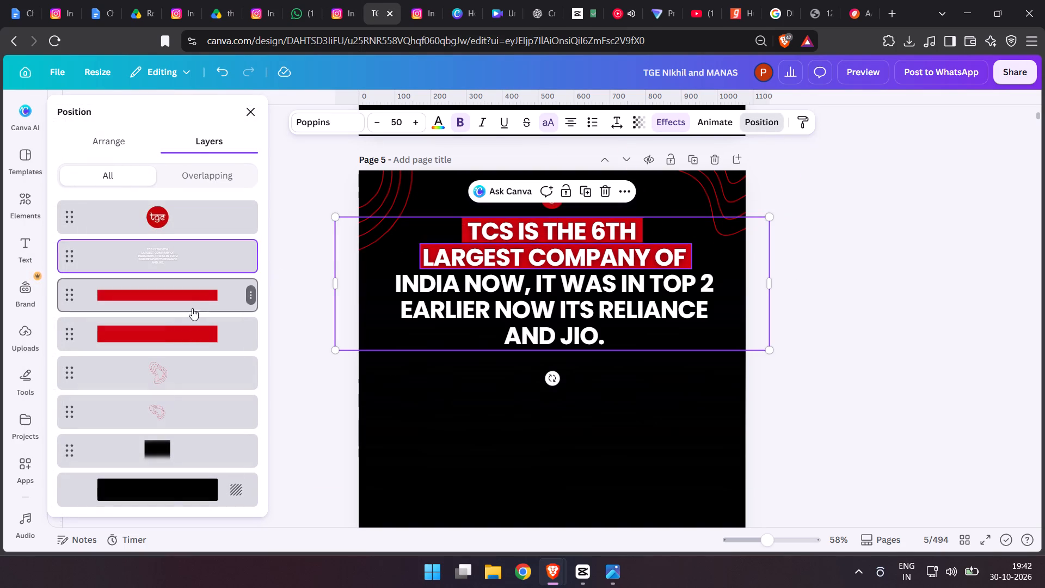
pyautogui.click(184, 324)
pyautogui.hotkey('ctrl', 'c')
pyautogui.hotkey('ctrl', 'v')
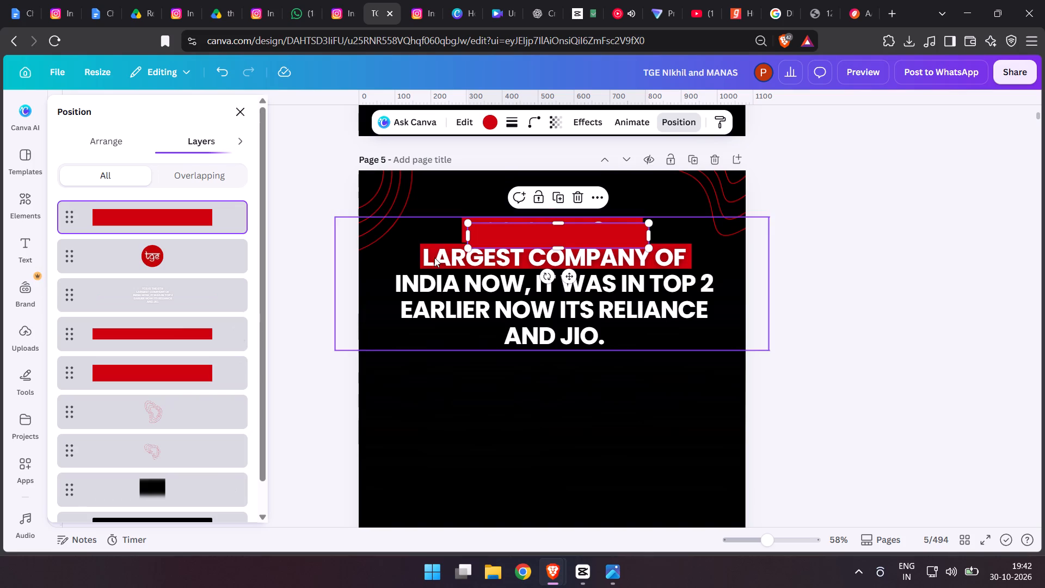
# Move the copied red bar down over the headline's third line, near the start of "INDIA NOW, IT WAS IN TOP 2".
pyautogui.click(529, 238)
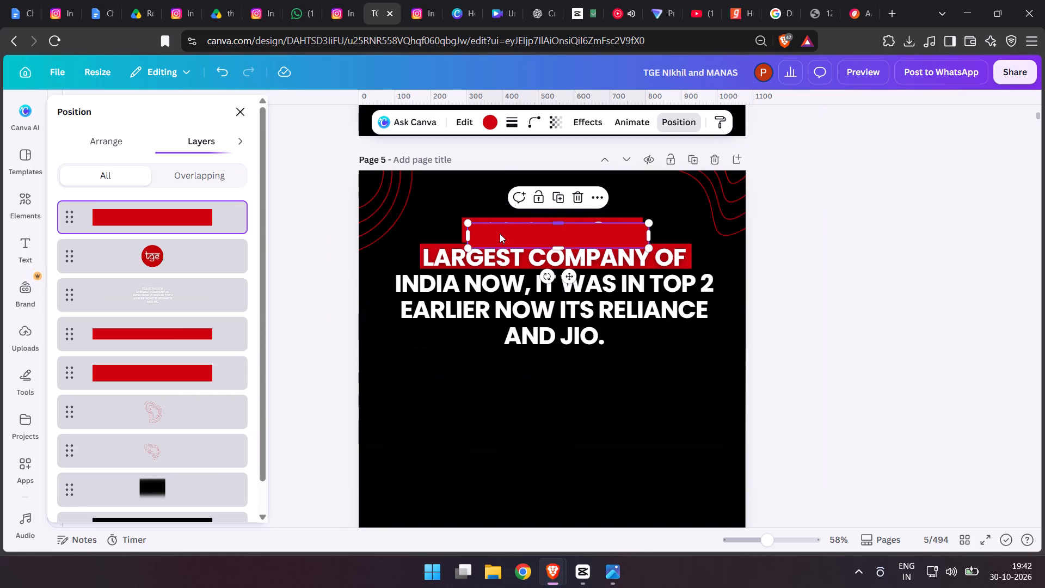
pyautogui.moveTo(499, 236); pyautogui.dragTo(436, 283)
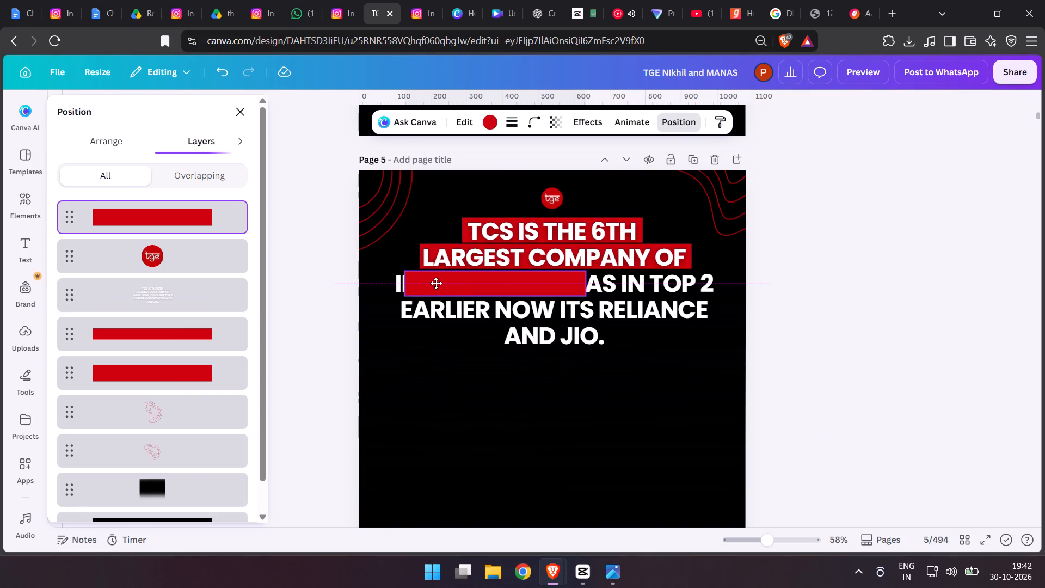
pyautogui.moveTo(436, 283); pyautogui.dragTo(435, 279)
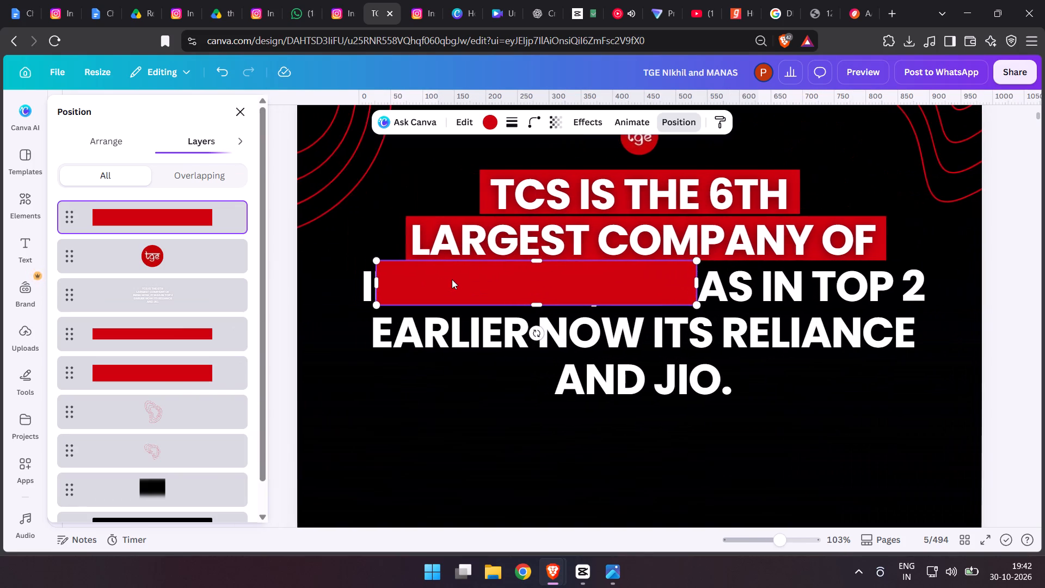
# Move and resize the top red bar to cover "INDIA NOW," in the page 5 headline, and send it behind the text.
pyautogui.moveTo(452, 279); pyautogui.dragTo(433, 280)
pyautogui.click(537, 283)
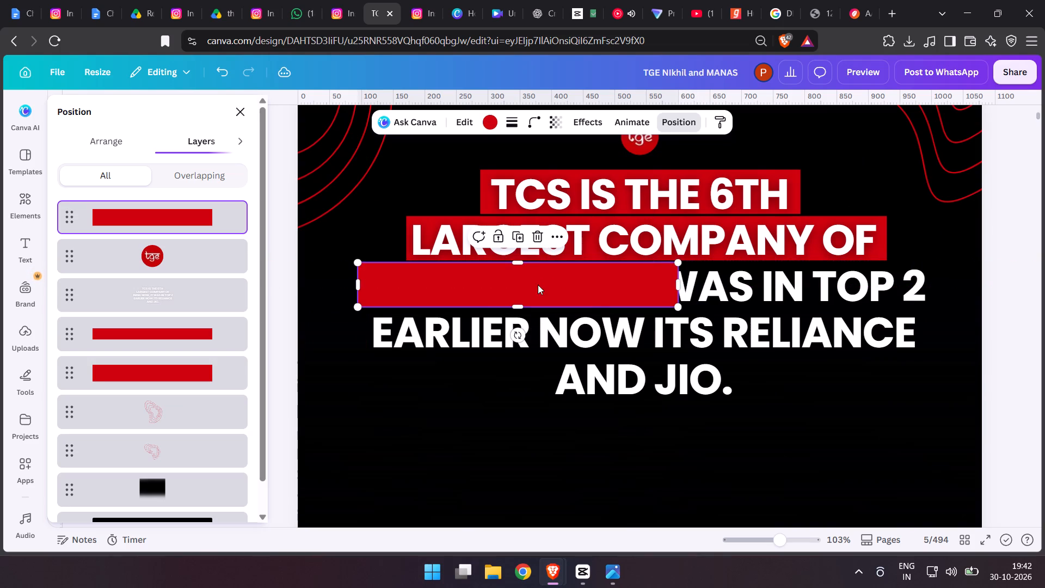
pyautogui.moveTo(680, 284); pyautogui.dragTo(526, 311)
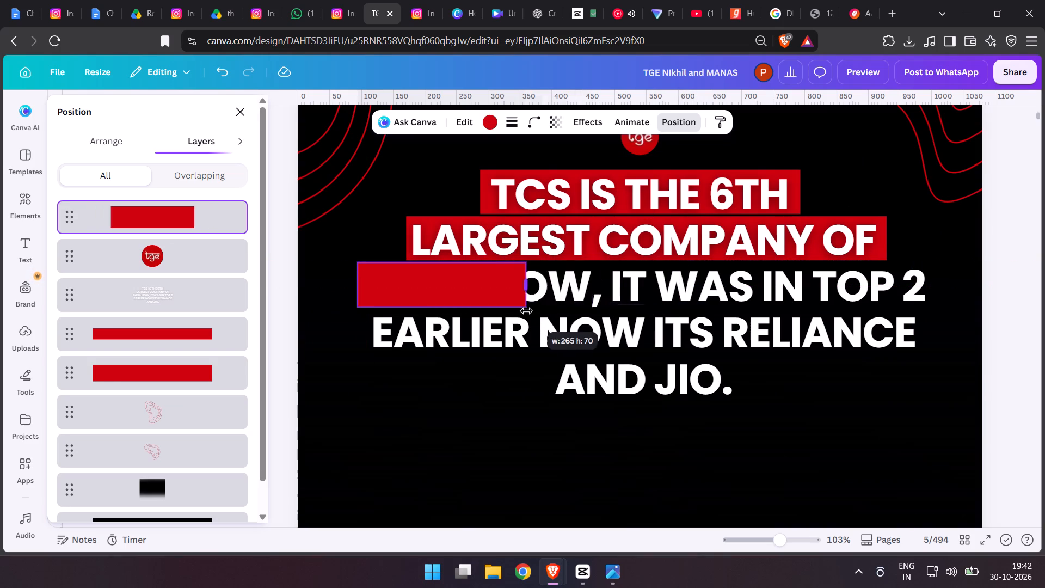
pyautogui.moveTo(526, 311); pyautogui.dragTo(610, 305)
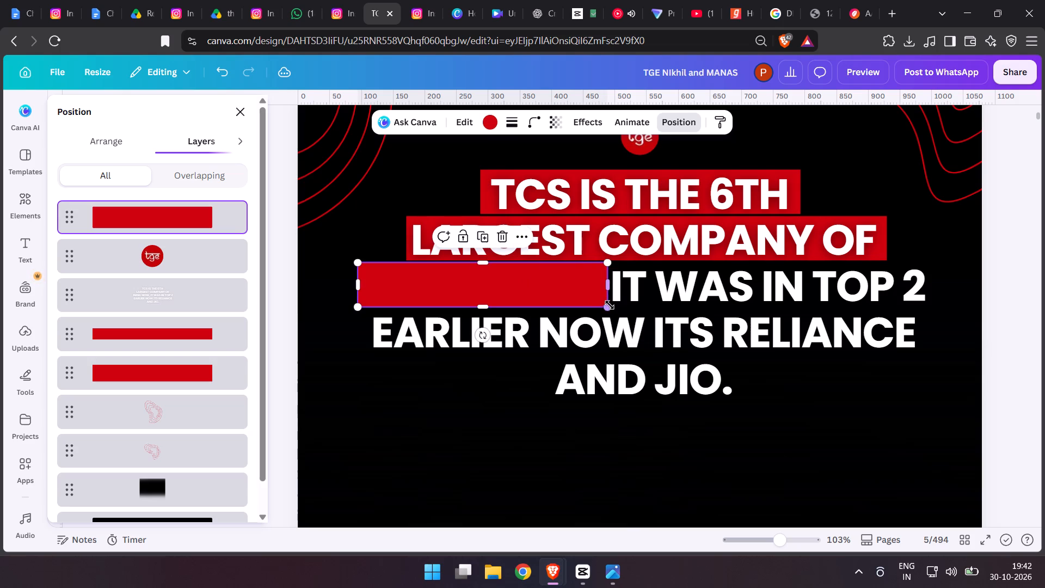
pyautogui.hotkey('ctrl', '[')
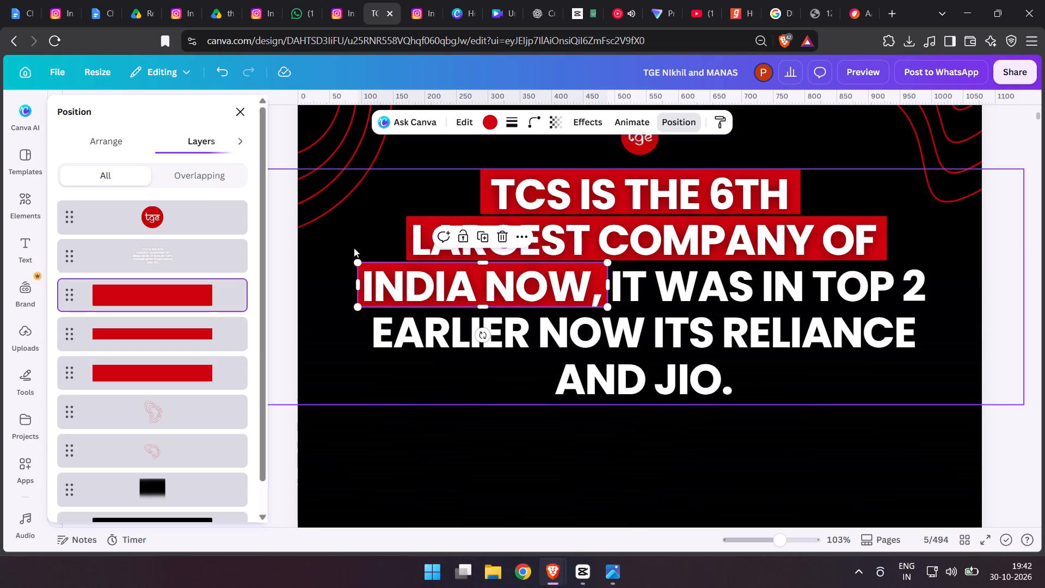
pyautogui.click(1009, 440)
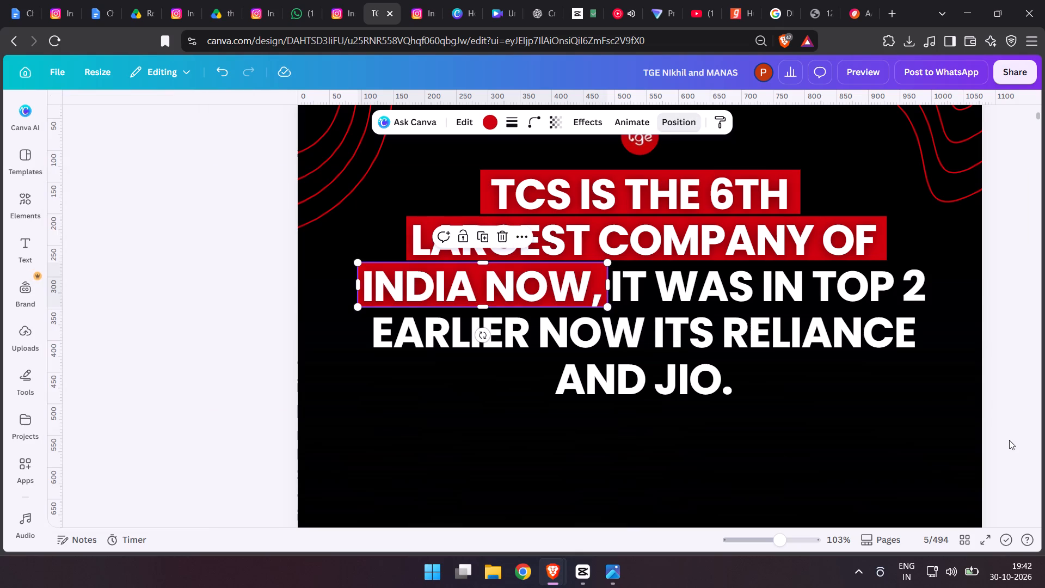
pyautogui.scroll(-1, 1009, 440)
pyautogui.click(960, 405)
pyautogui.click(960, 405)
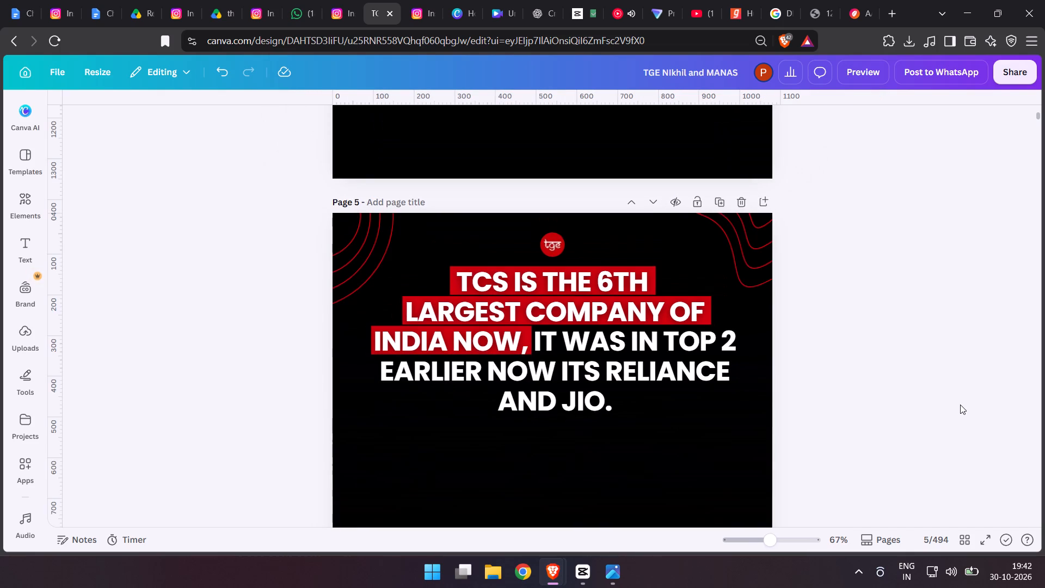
pyautogui.scroll(-2, 894, 403)
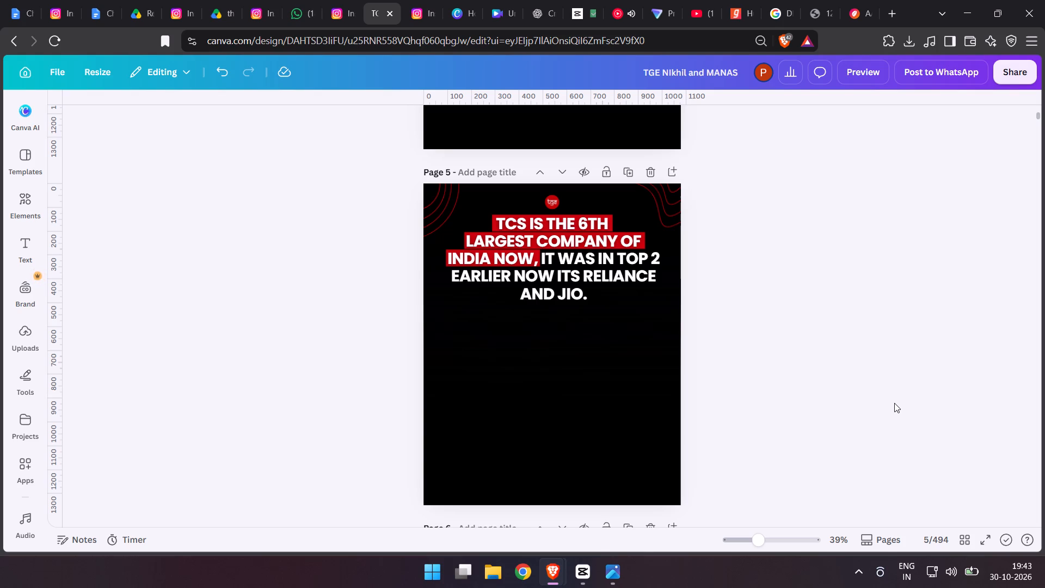
# Look through the earlier pages of the design, from page 5 up to page 1 and back to page 5.
pyautogui.scroll(5, 894, 403)
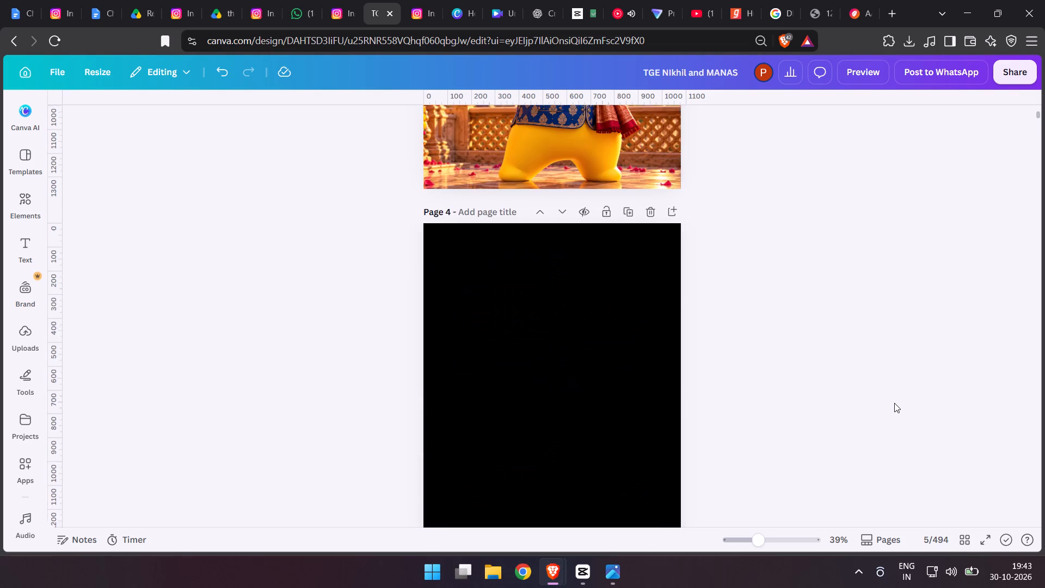
pyautogui.scroll(8, 894, 403)
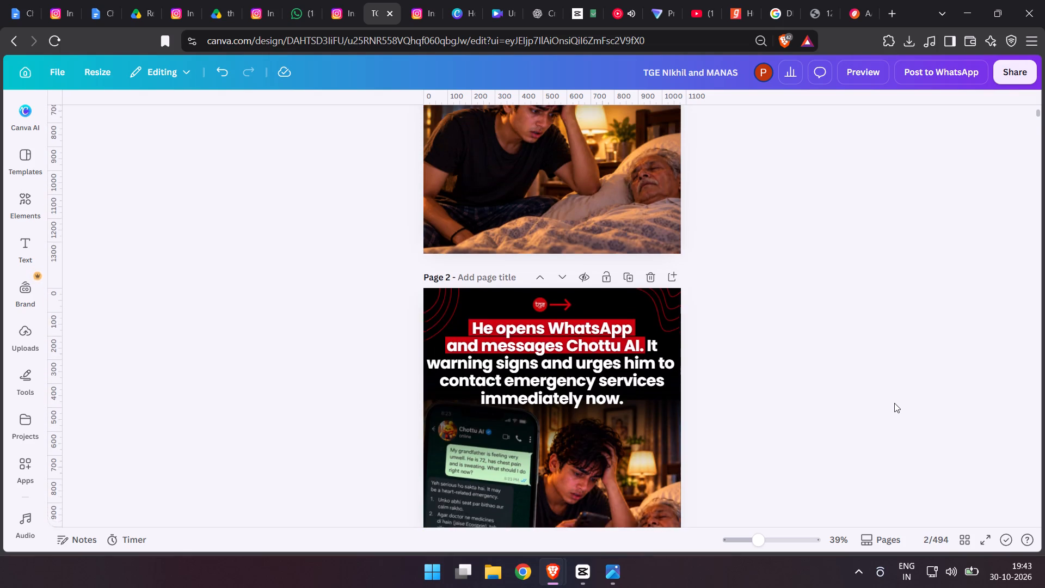
pyautogui.scroll(1, 894, 403)
pyautogui.scroll(-2, 894, 403)
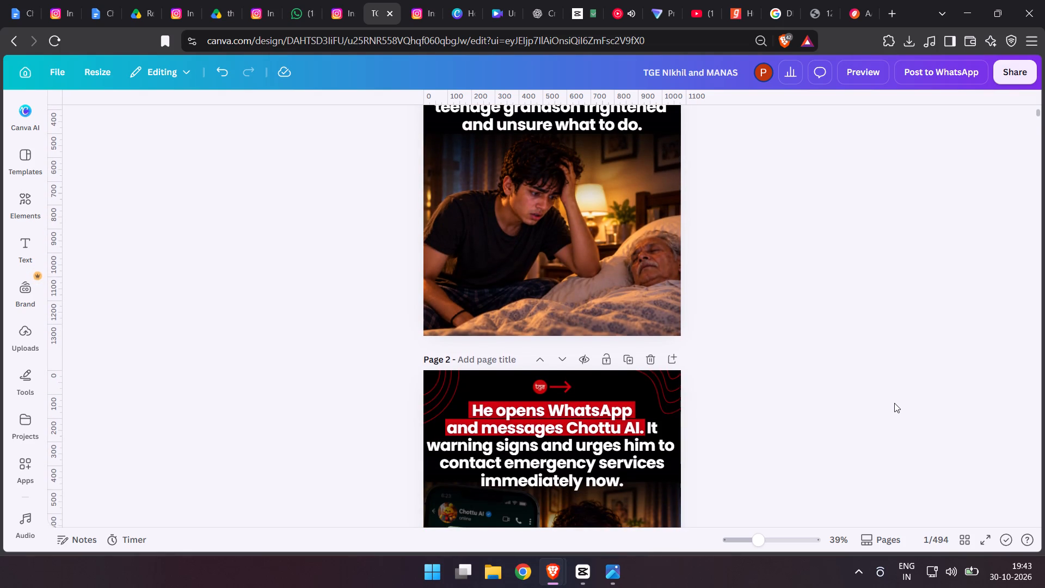
pyautogui.scroll(-6, 894, 403)
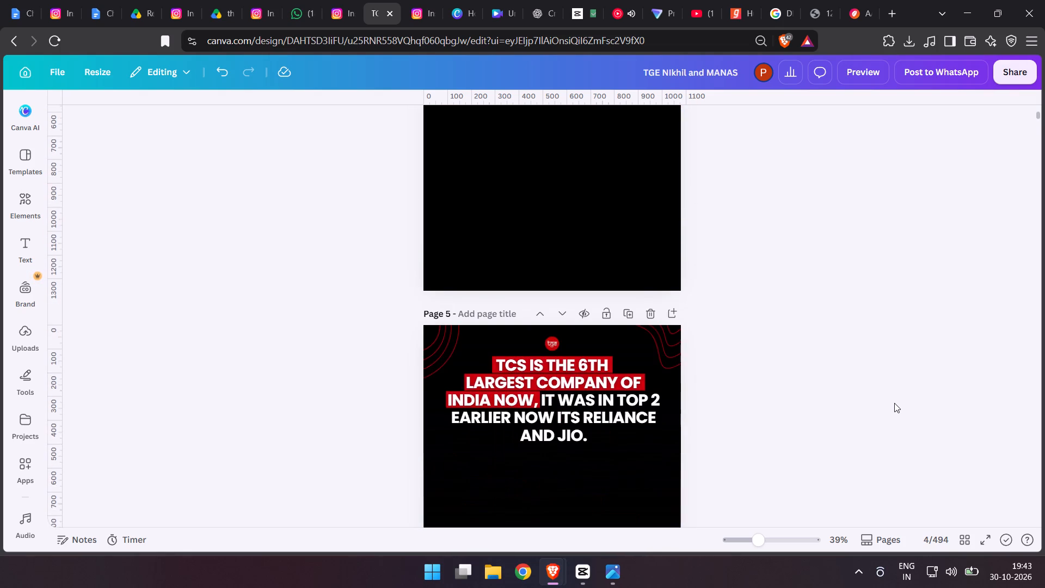
pyautogui.scroll(-1, 894, 403)
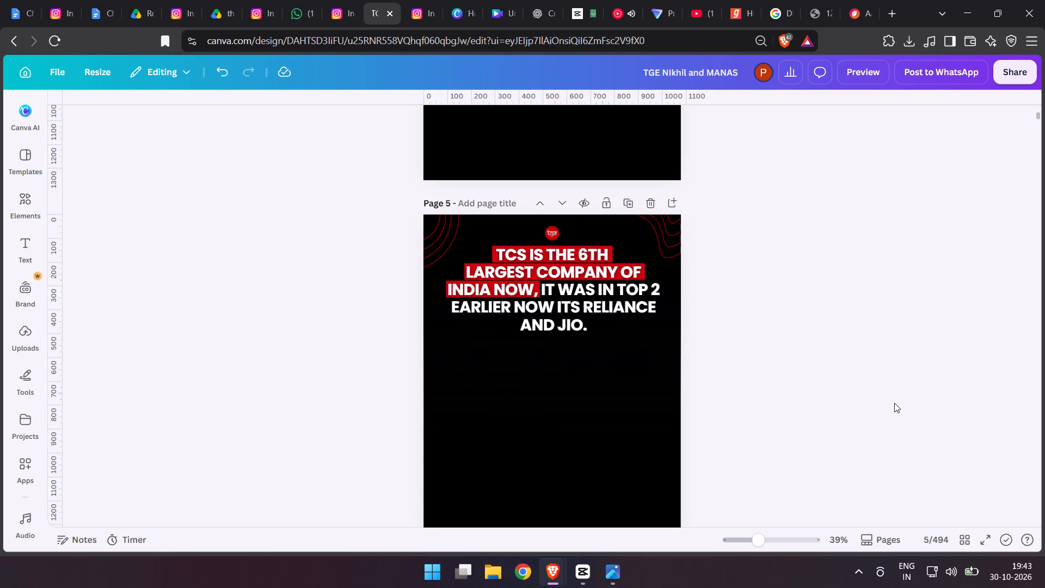
# Switch to the aismindia Instagram post about TCS and capture a screenshot of its ranking billboard picture above the headline.
pyautogui.click(253, 0)
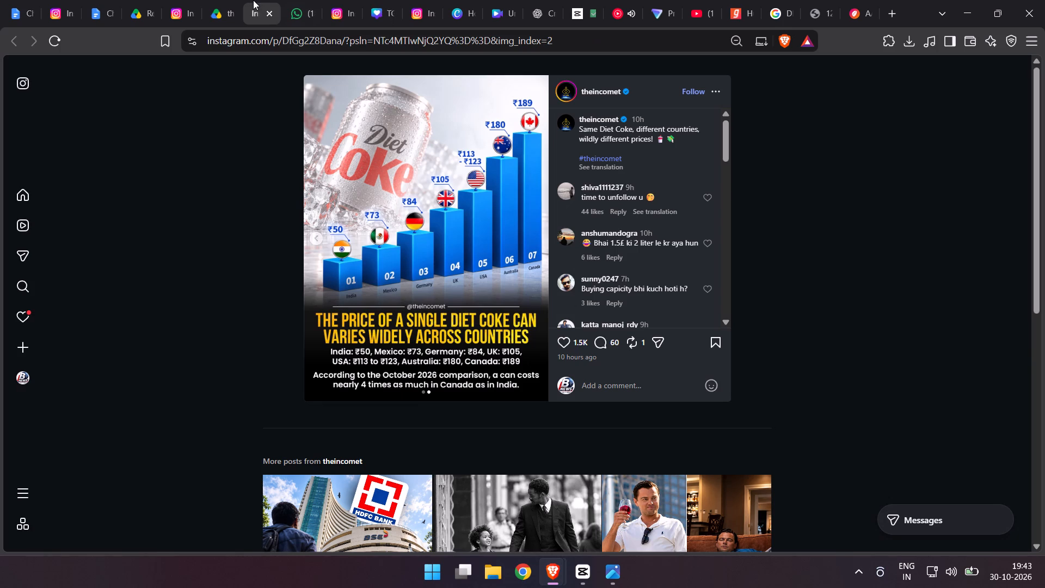
pyautogui.click(327, 1)
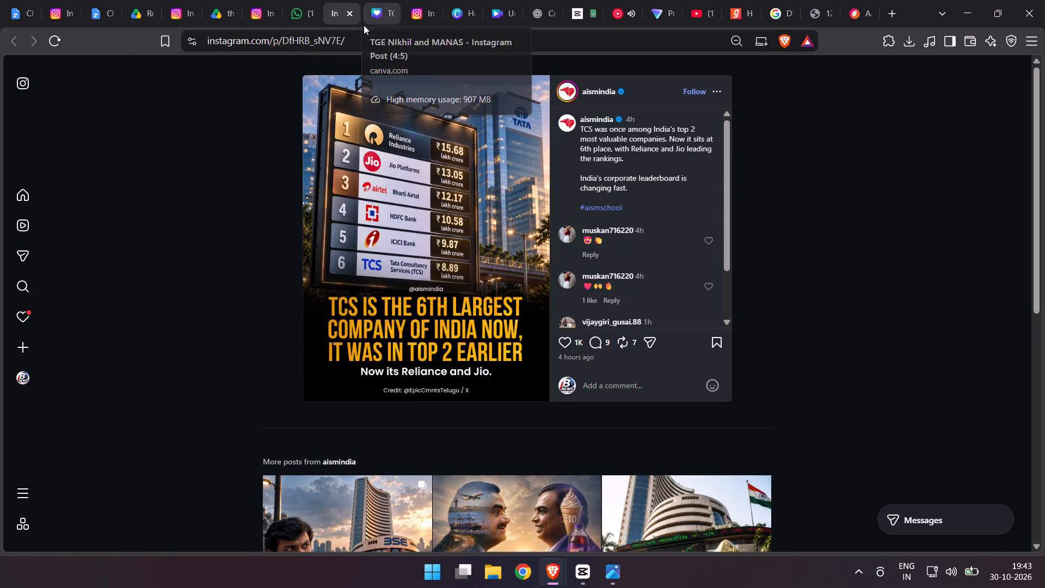
pyautogui.press('shift+super+s')
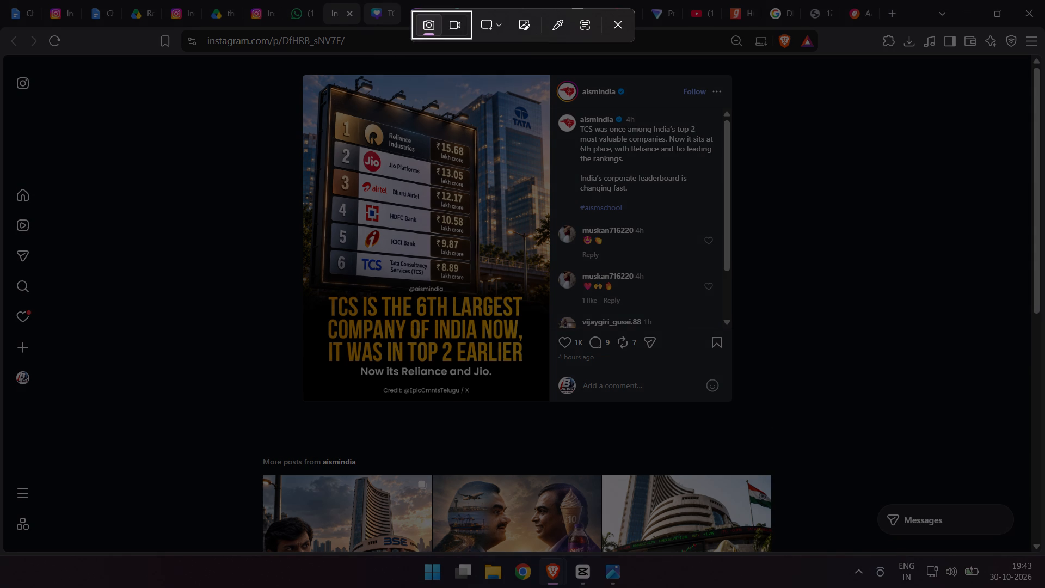
pyautogui.moveTo(304, 76); pyautogui.dragTo(540, 292)
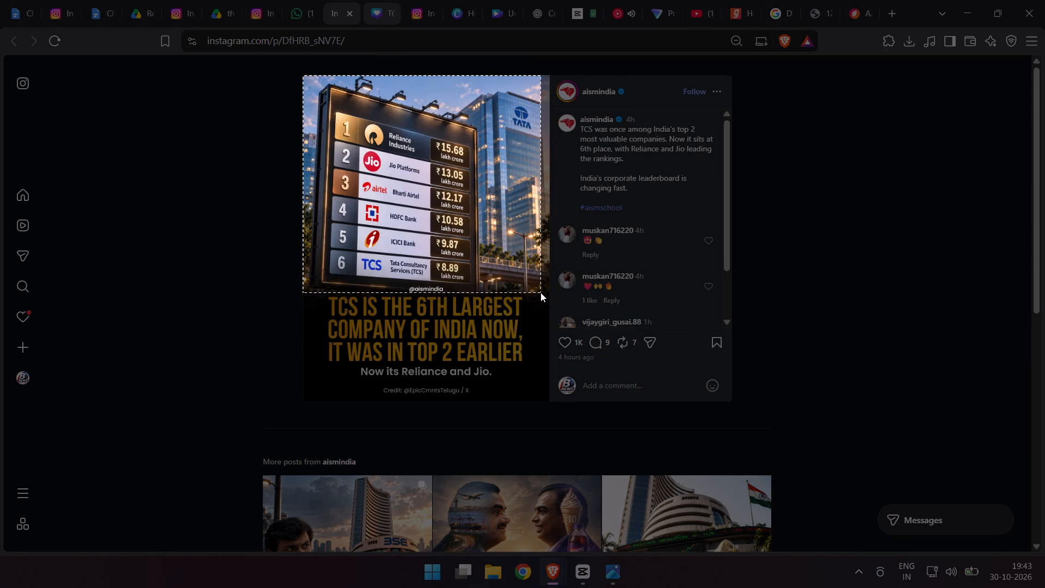
pyautogui.moveTo(540, 292); pyautogui.dragTo(540, 294)
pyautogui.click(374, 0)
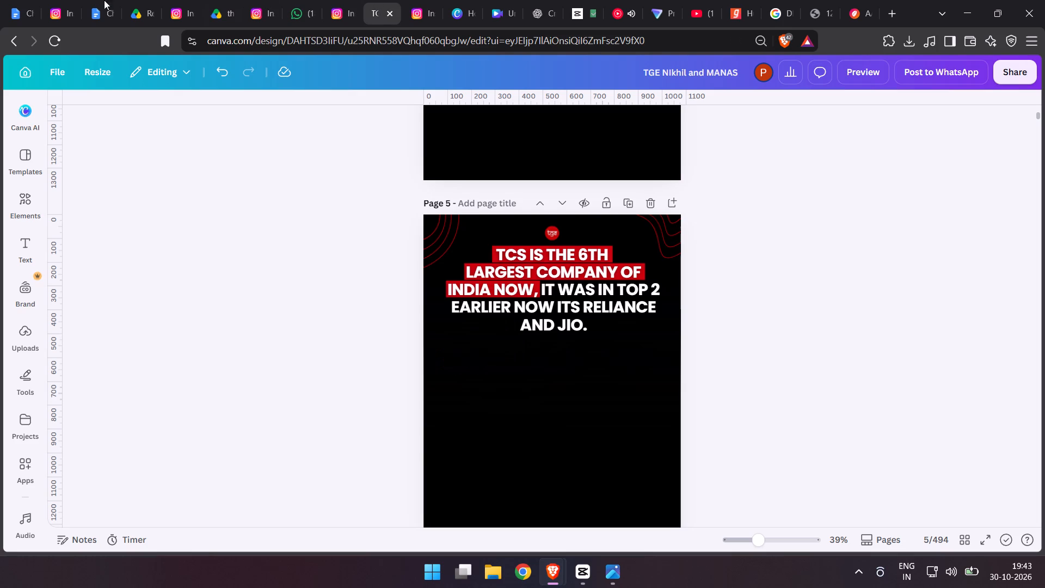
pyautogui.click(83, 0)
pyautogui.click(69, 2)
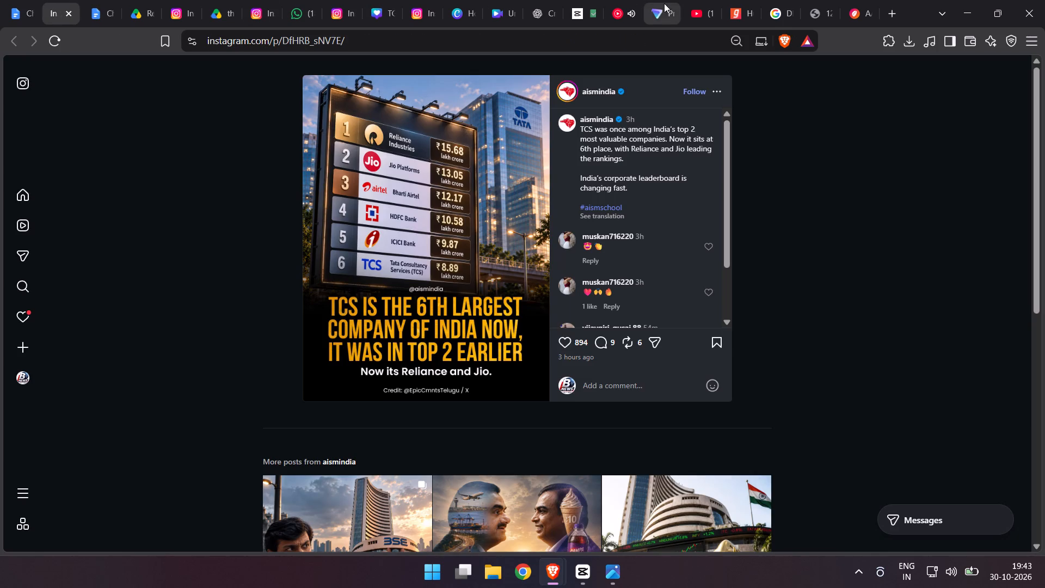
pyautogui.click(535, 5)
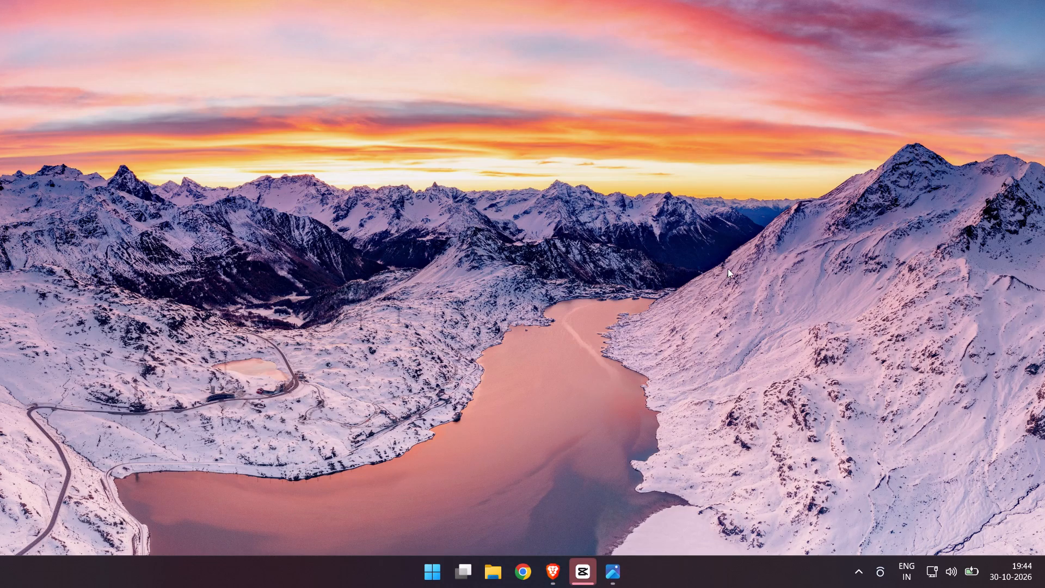
# Switch to the YouTube Music page in the Brave browser window and pause the song Bijli.
pyautogui.click(545, 573)
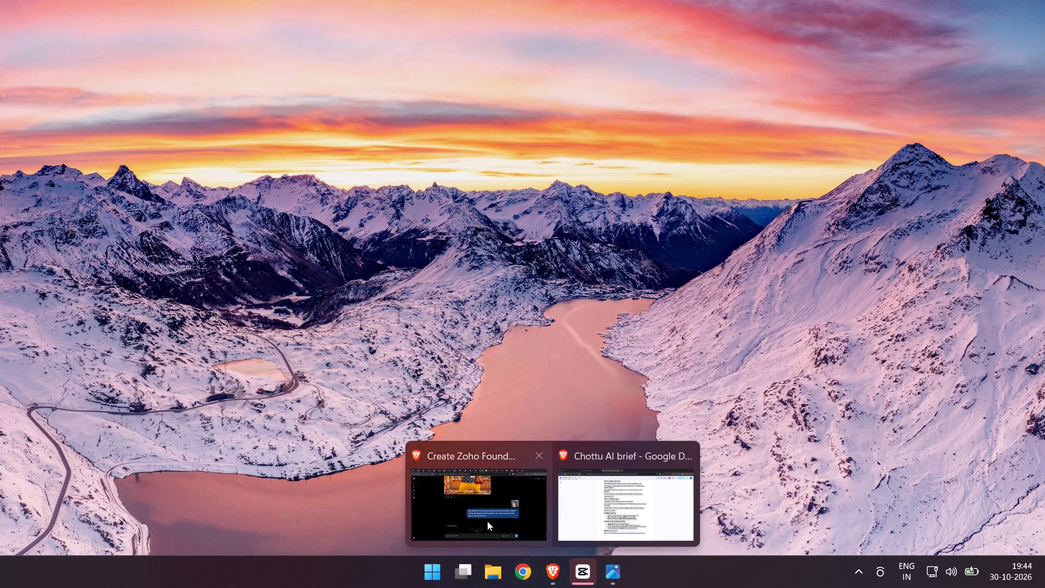
pyautogui.click(469, 510)
pyautogui.click(626, 0)
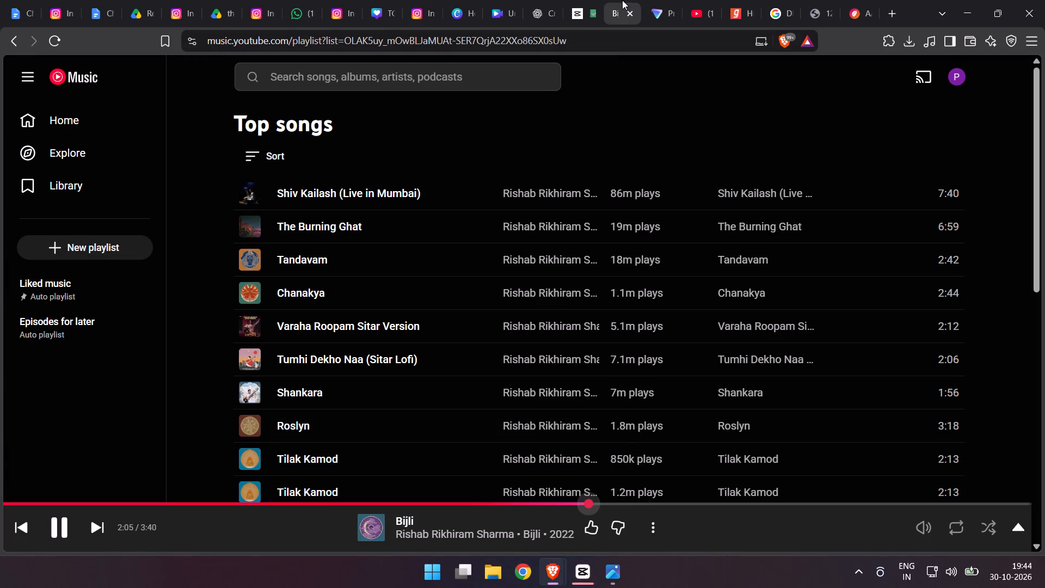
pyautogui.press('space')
# Switch to the CapCut project 1030 (1).
pyautogui.click(580, 571)
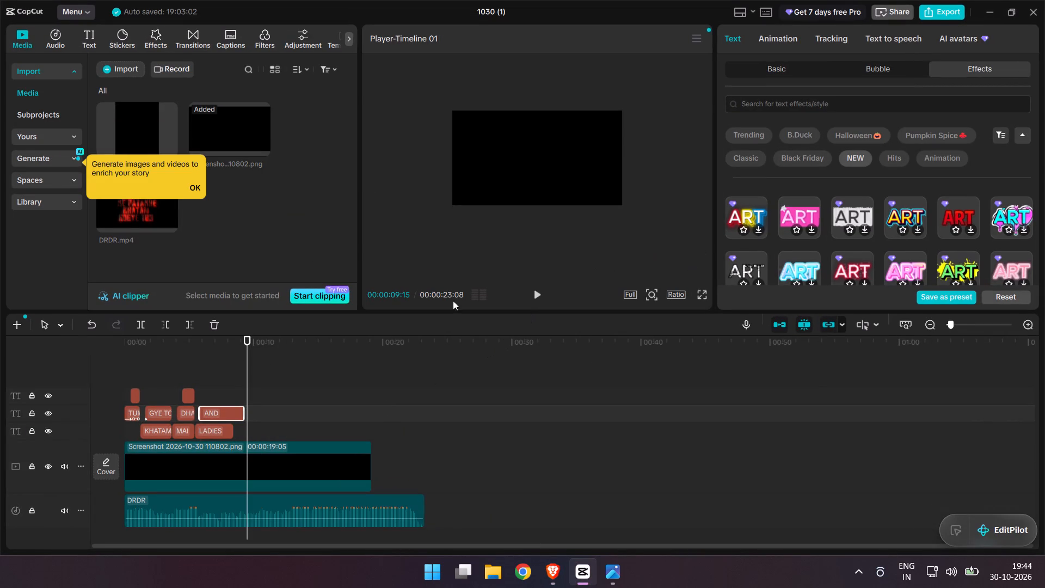
# Switch to CapCut, duplicate the red AND text clip at 00:00:06:27, and place the copy beside the original AND.
pyautogui.moveTo(246, 333); pyautogui.dragTo(169, 331)
pyautogui.moveTo(247, 336); pyautogui.dragTo(93, 333)
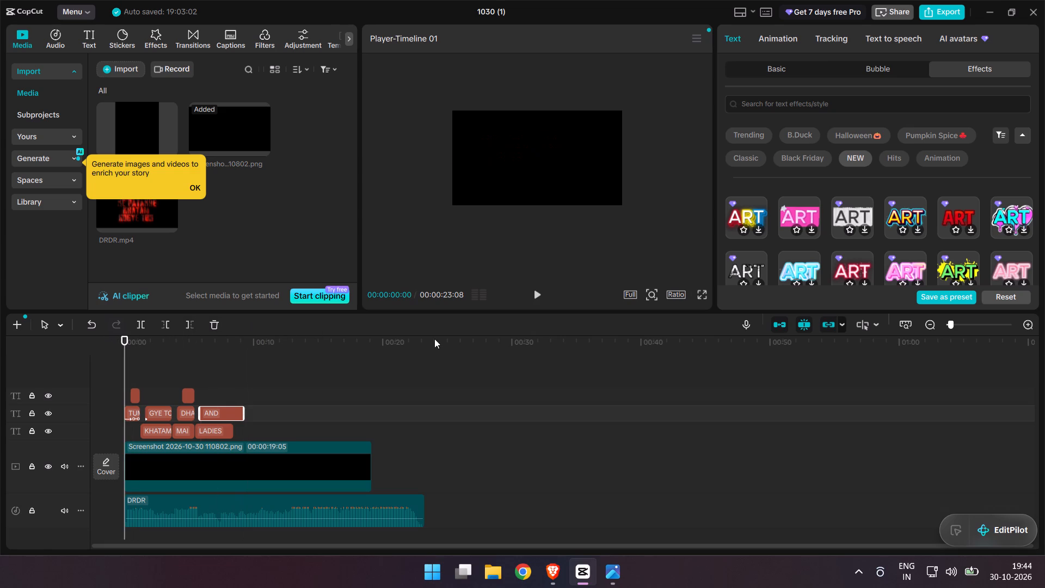
pyautogui.click(541, 292)
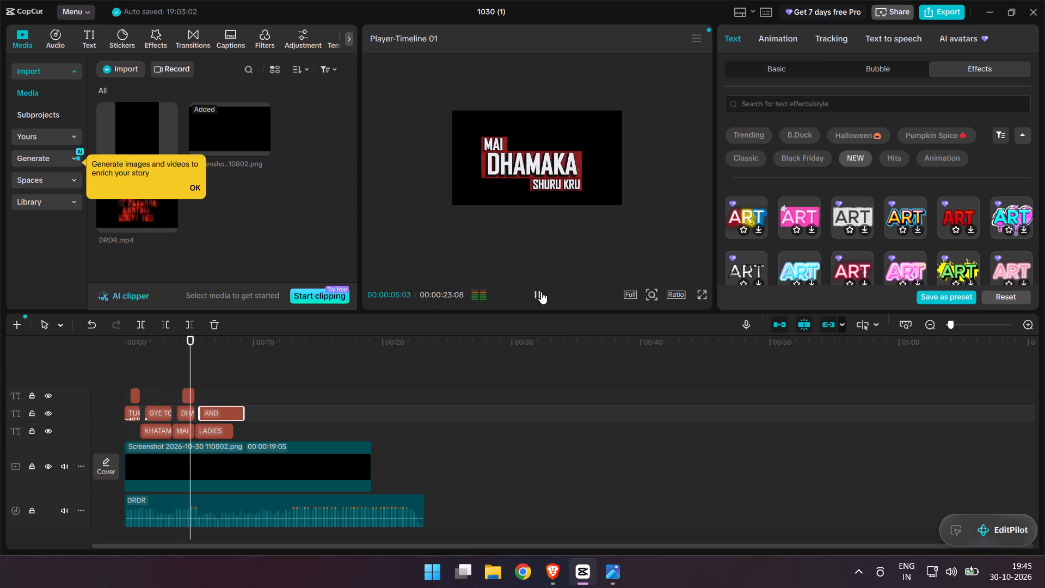
pyautogui.rightClick(541, 292)
pyautogui.click(541, 292)
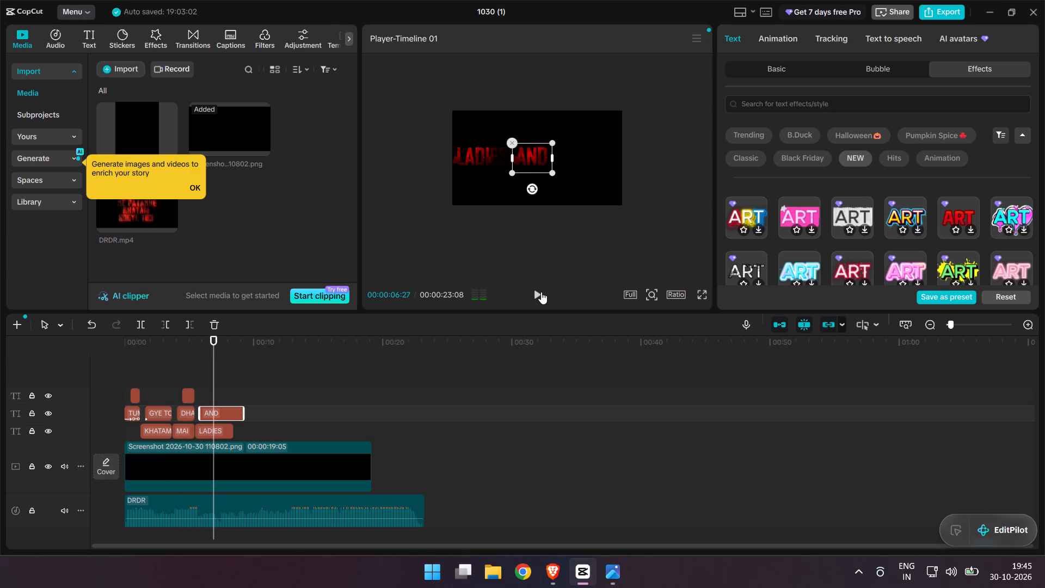
pyautogui.hotkey('ctrl', 'c')
pyautogui.hotkey('ctrl', 'v')
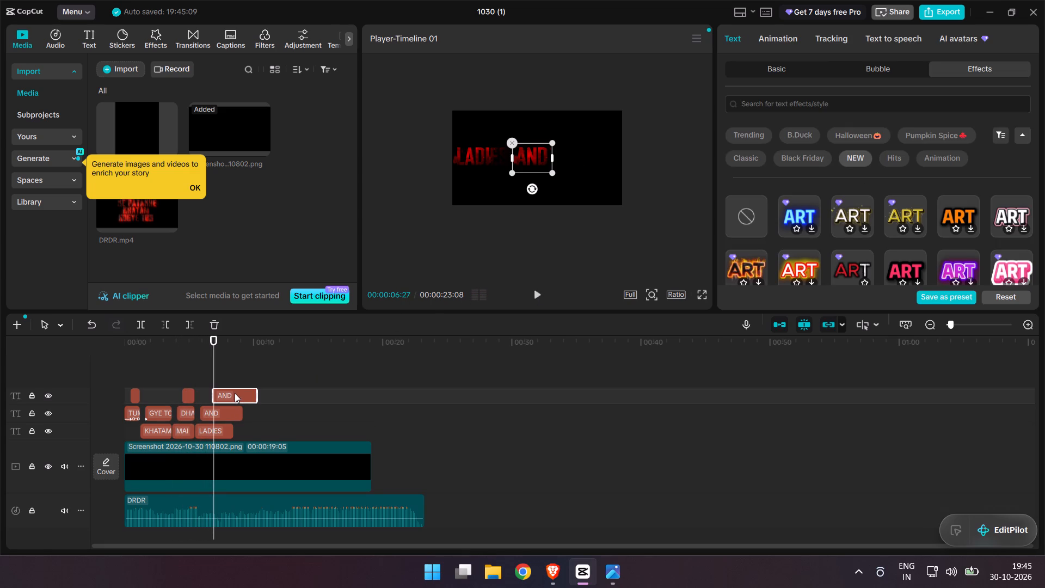
pyautogui.moveTo(532, 152); pyautogui.dragTo(561, 155)
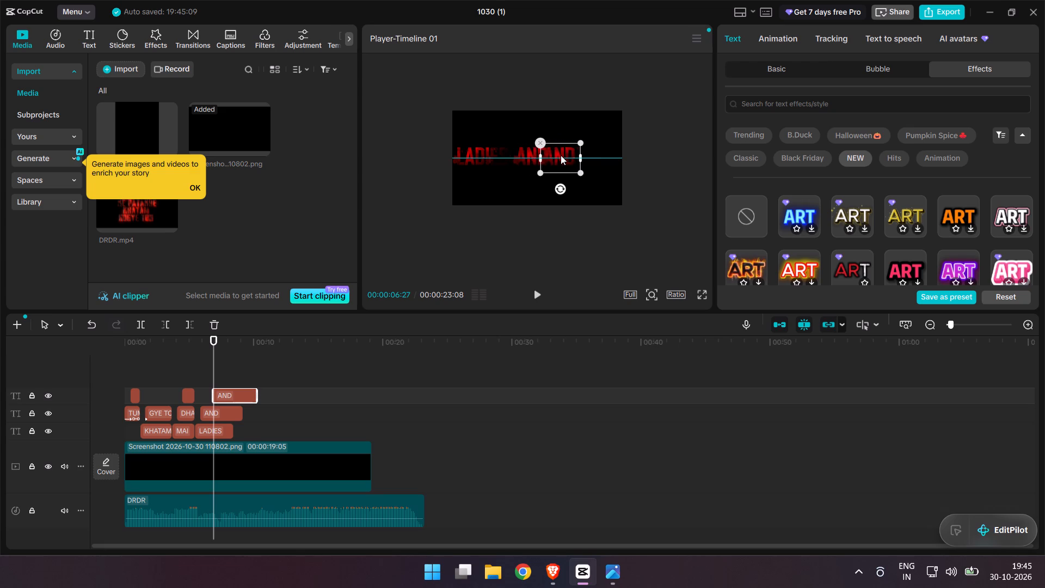
pyautogui.moveTo(561, 155); pyautogui.dragTo(570, 155)
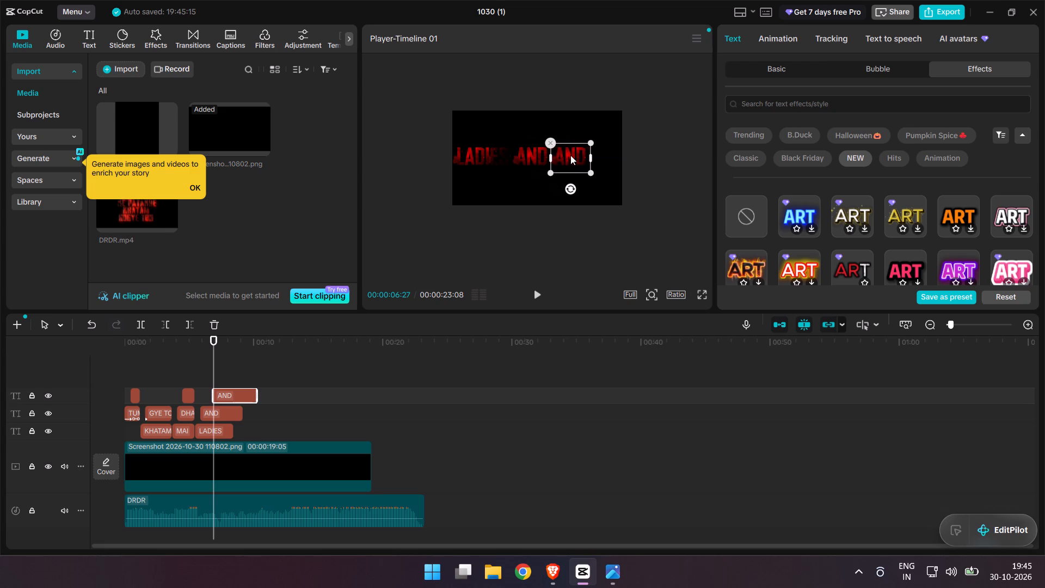
pyautogui.moveTo(570, 155); pyautogui.dragTo(577, 155)
# Stack the red captions in the frame, with LADIES above the original AND and the duplicate AND centred below it.
pyautogui.click(772, 70)
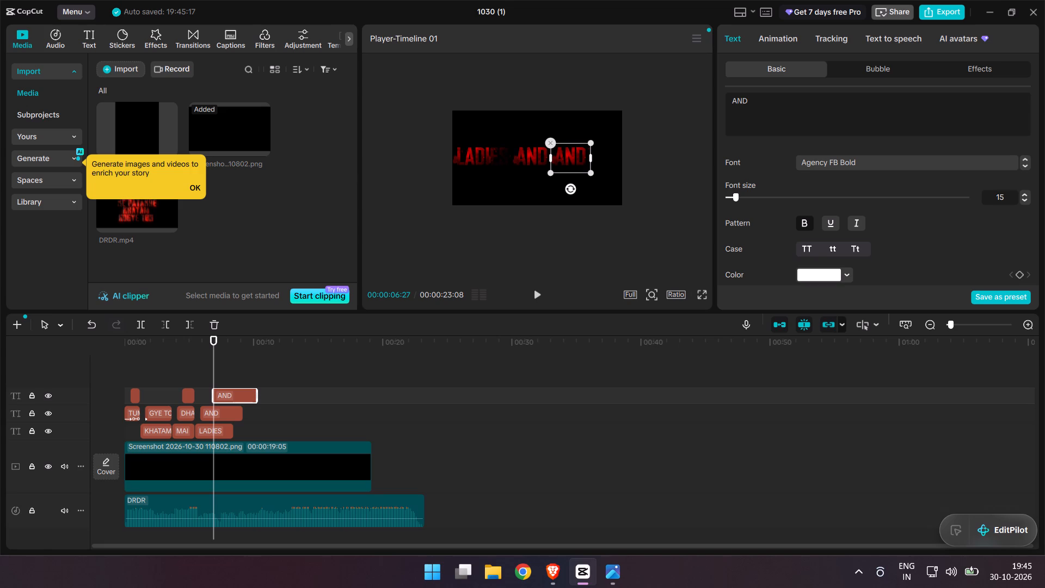
pyautogui.moveTo(483, 162); pyautogui.dragTo(526, 135)
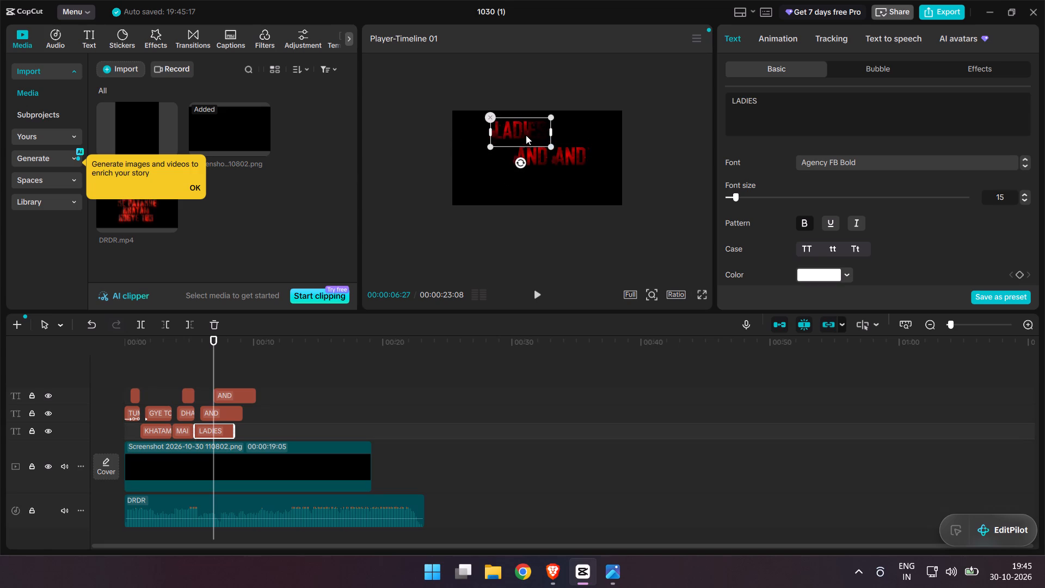
pyautogui.moveTo(526, 135); pyautogui.dragTo(531, 135)
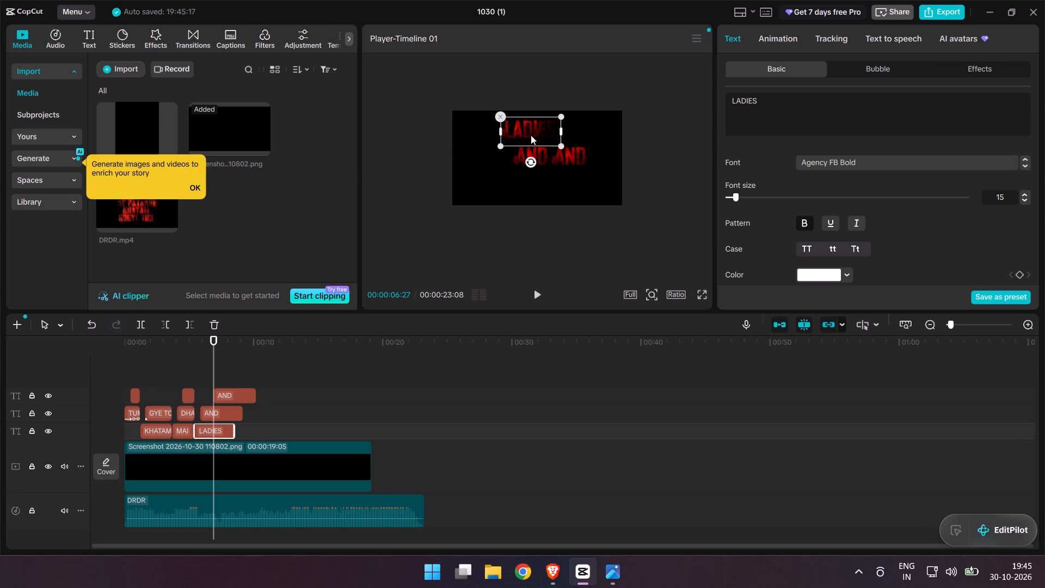
pyautogui.moveTo(531, 135); pyautogui.dragTo(534, 135)
pyautogui.moveTo(567, 160); pyautogui.dragTo(558, 184)
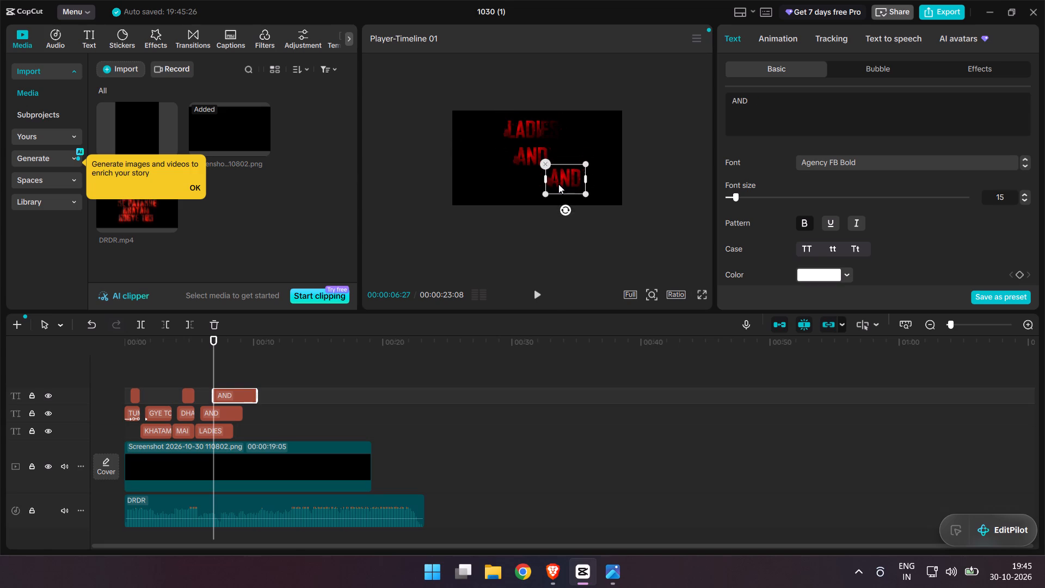
pyautogui.moveTo(558, 184); pyautogui.dragTo(530, 187)
pyautogui.click(530, 187)
# Replace the bottom duplicate caption's text with "GENTELMEN".
pyautogui.click(770, 100)
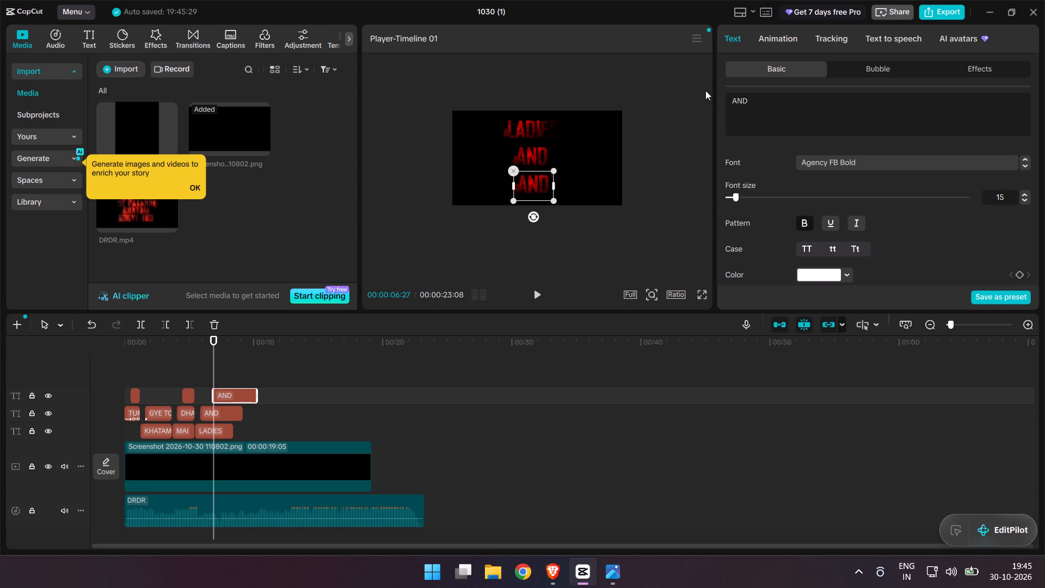
pyautogui.hotkey('ctrl', 'a')
pyautogui.write('GENTEL')
pyautogui.write('MEN')
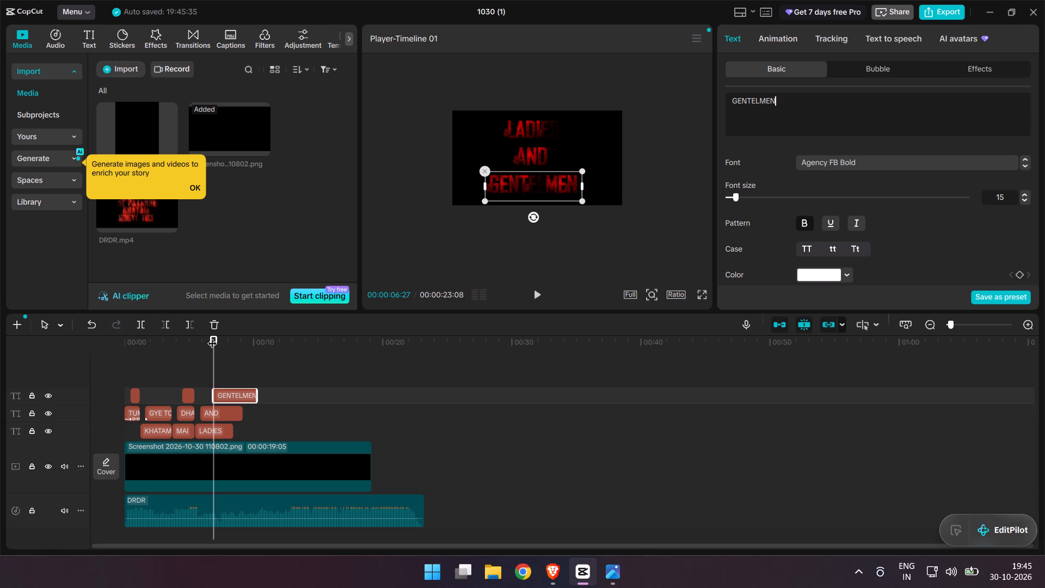
# Play back the captions, start the GENTELMEN clip slightly earlier, and trim its end to match the AND clip at about 00:00:09:06.
pyautogui.moveTo(212, 336); pyautogui.dragTo(84, 344)
pyautogui.click(534, 299)
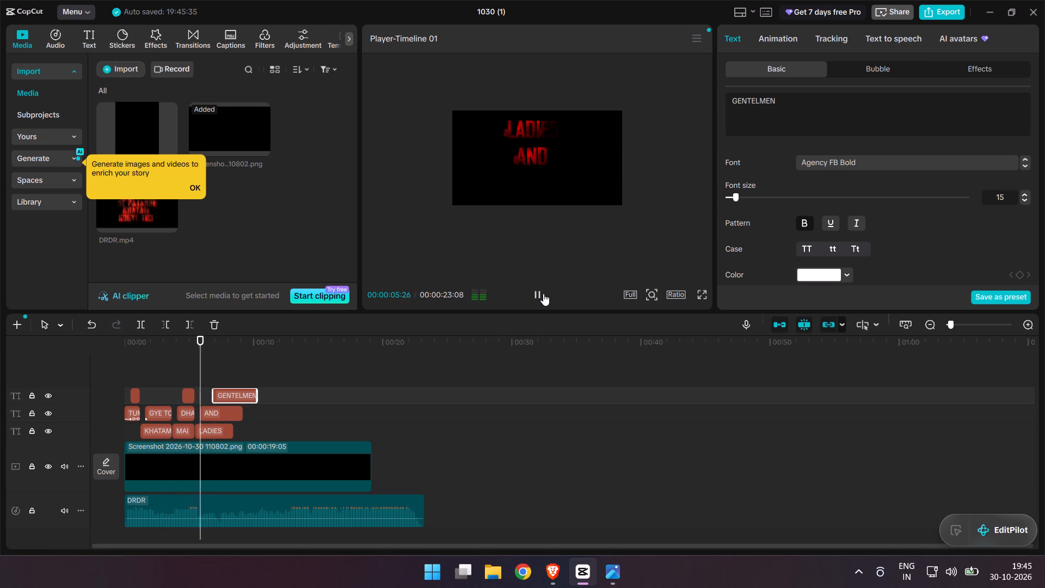
pyautogui.click(543, 293)
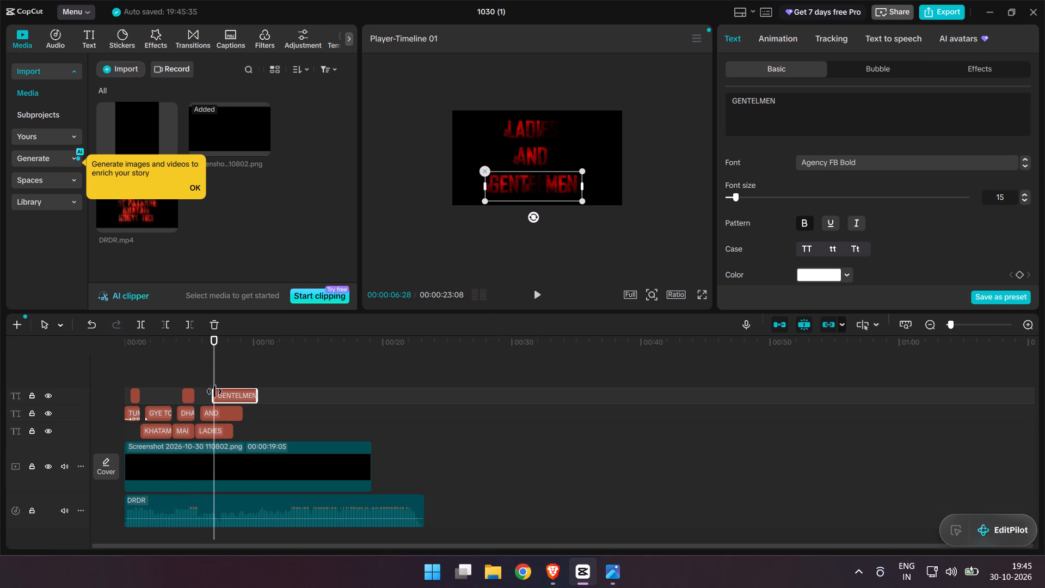
pyautogui.moveTo(214, 396); pyautogui.dragTo(210, 387)
pyautogui.moveTo(260, 391); pyautogui.dragTo(257, 391)
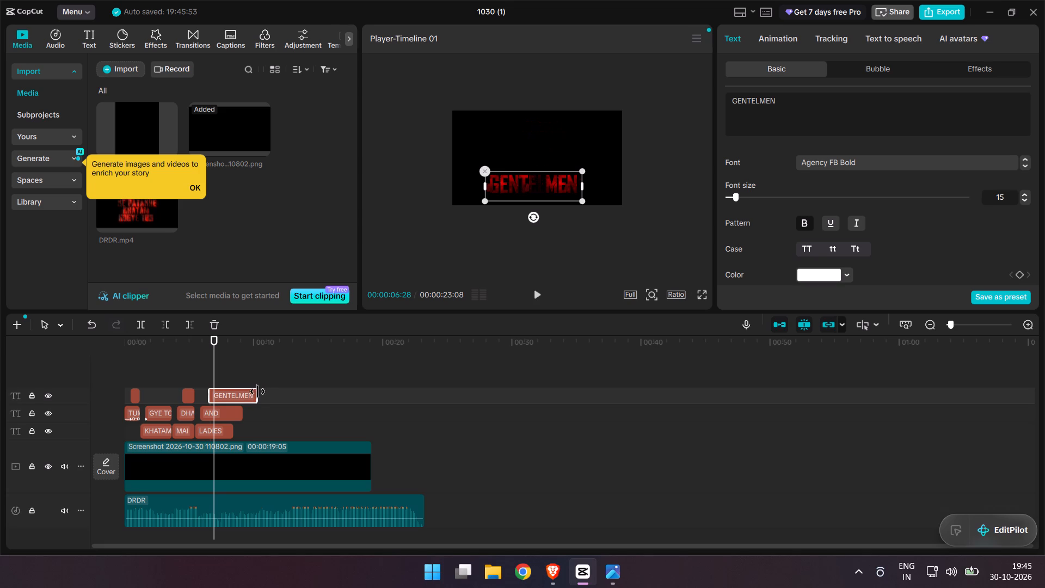
pyautogui.moveTo(257, 391); pyautogui.dragTo(244, 396)
pyautogui.moveTo(244, 396); pyautogui.dragTo(243, 396)
# Replay the LADIES AND GENTELMEN section and extend the start of the GENTELMEN clip back to about 00:00:06:10.
pyautogui.moveTo(214, 340); pyautogui.dragTo(196, 340)
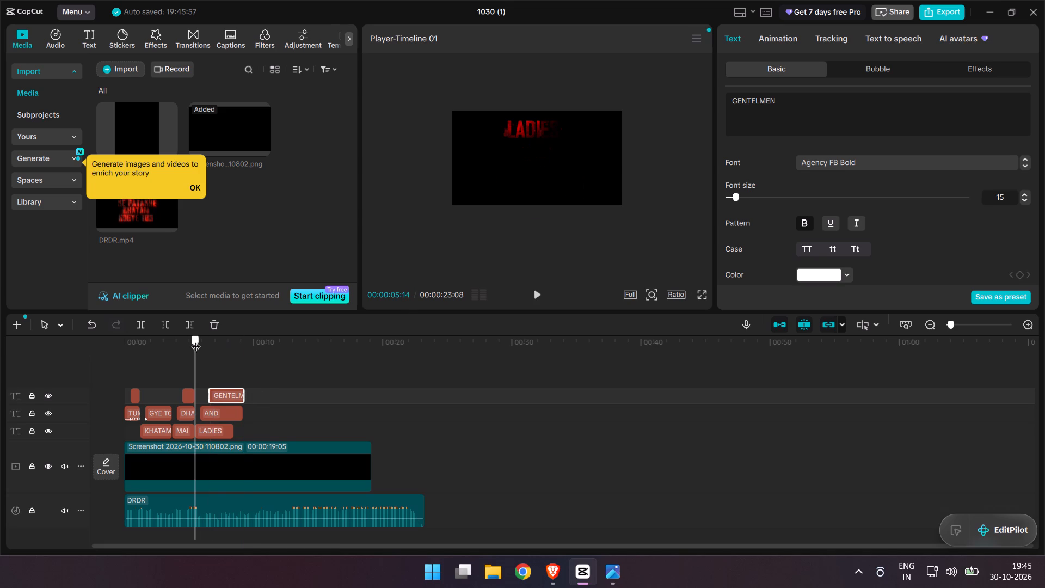
pyautogui.moveTo(196, 340); pyautogui.dragTo(195, 340)
pyautogui.click(541, 296)
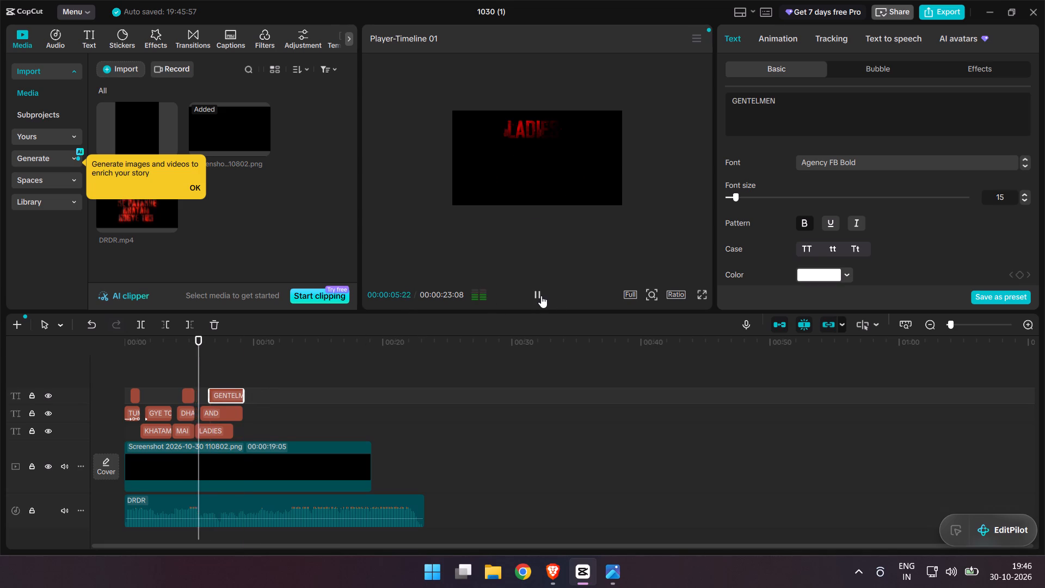
pyautogui.click(541, 296)
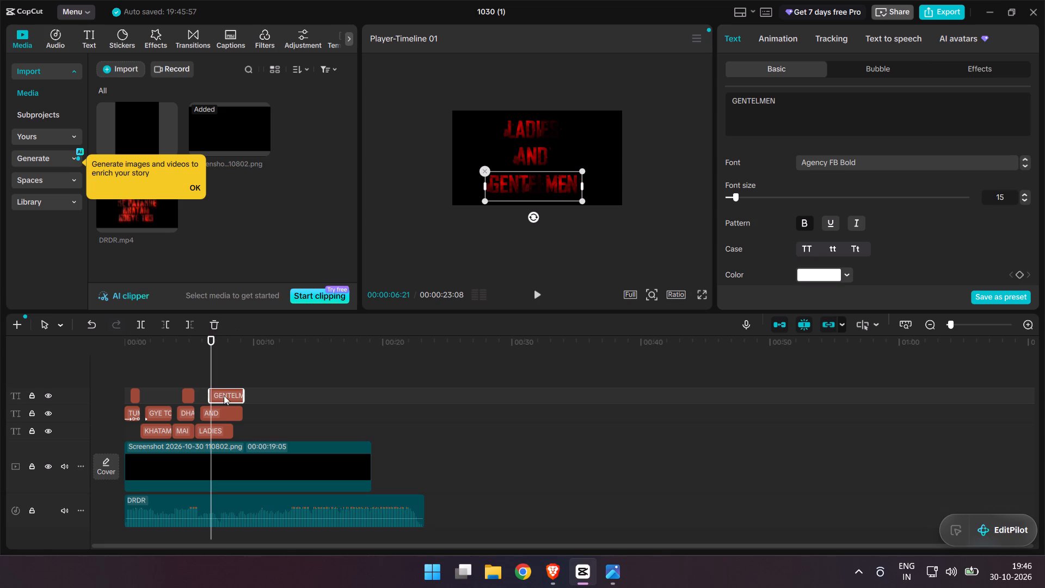
pyautogui.click(224, 395)
pyautogui.click(210, 394)
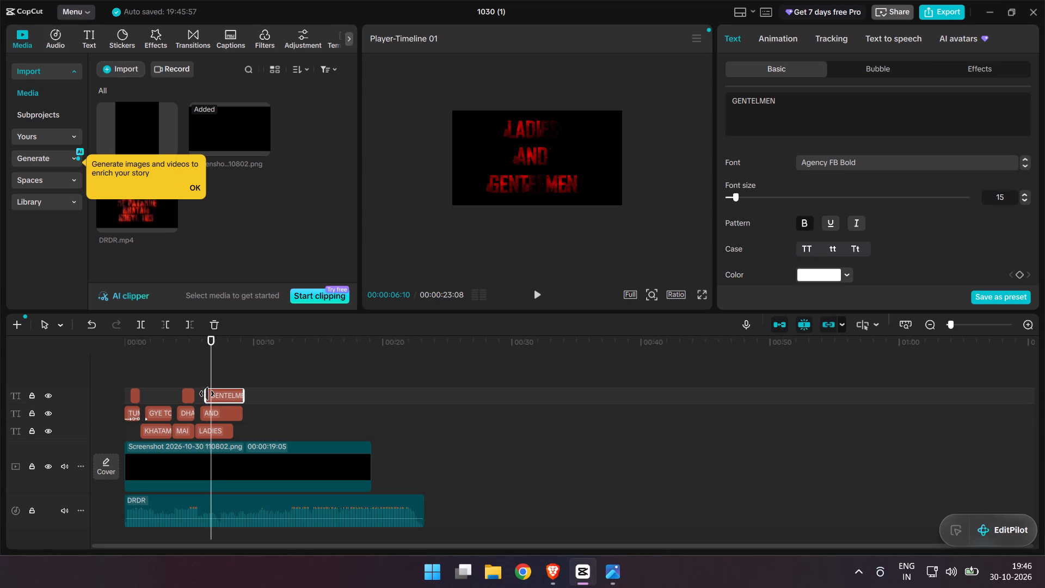
pyautogui.moveTo(200, 337); pyautogui.dragTo(177, 334)
pyautogui.click(534, 289)
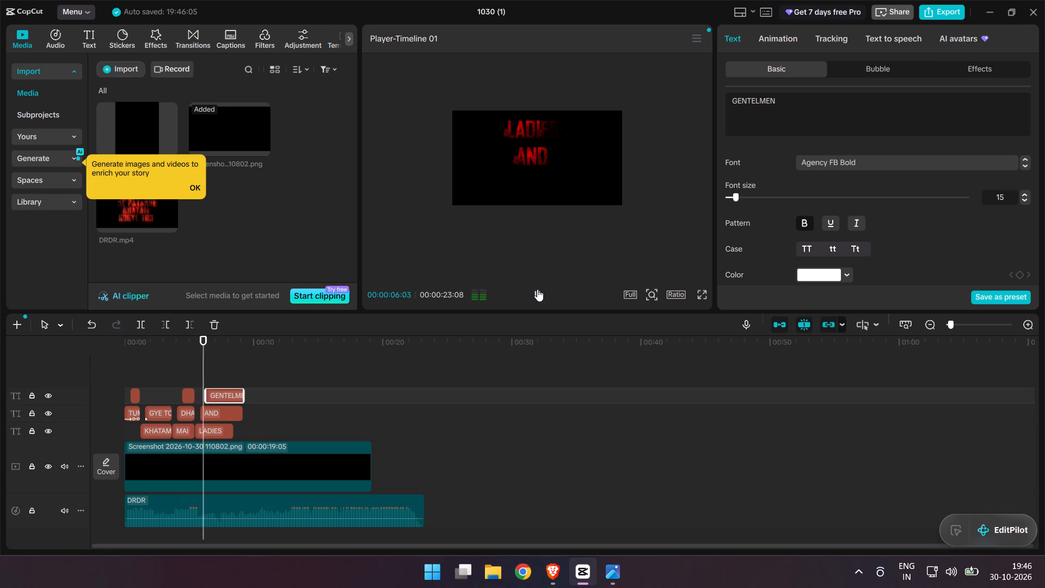
pyautogui.click(537, 289)
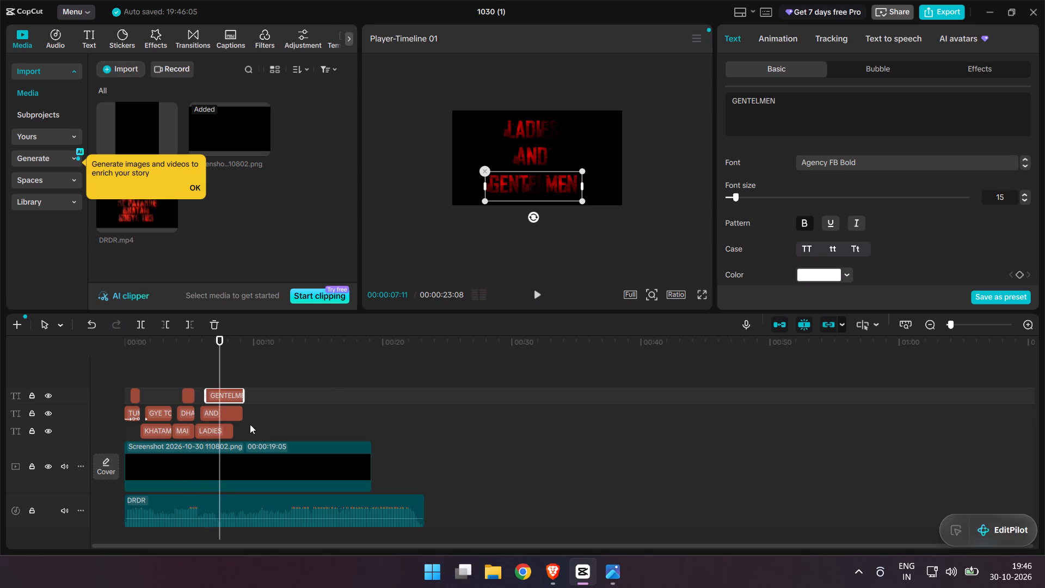
# Extend the end of the LADIES clip so it finishes together with the AND and GENTELMEN clips.
pyautogui.click(241, 416)
pyautogui.click(242, 417)
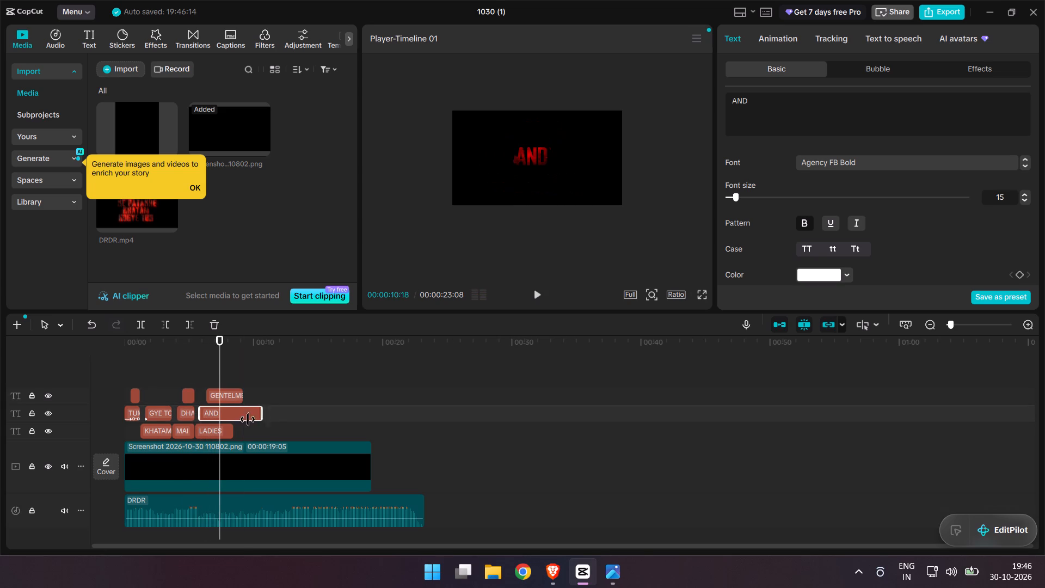
pyautogui.click(221, 430)
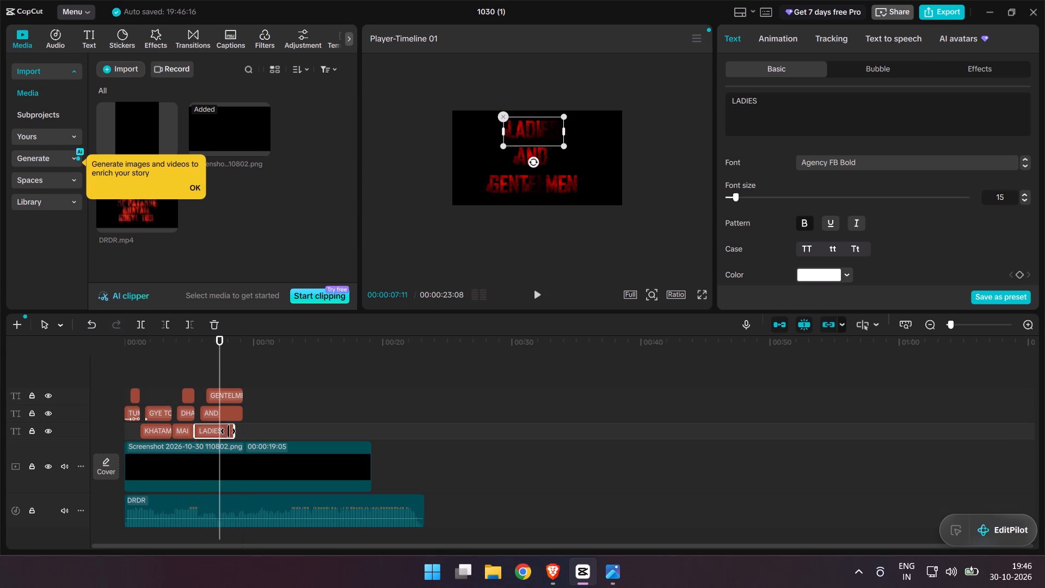
pyautogui.moveTo(231, 431); pyautogui.dragTo(238, 435)
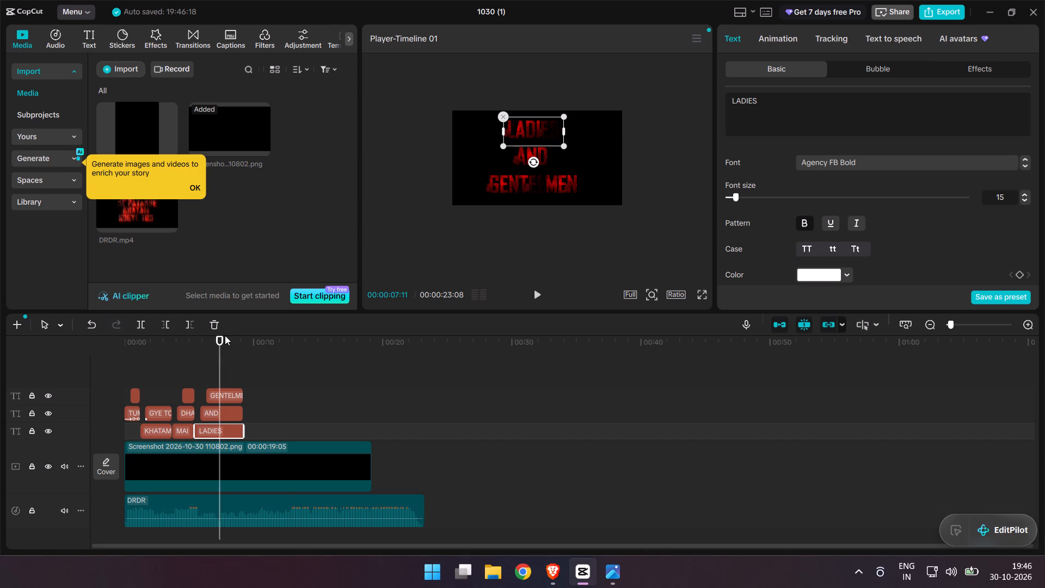
# Play the sequence from the beginning, including in full screen, to check the captions against the audio.
pyautogui.click(225, 335)
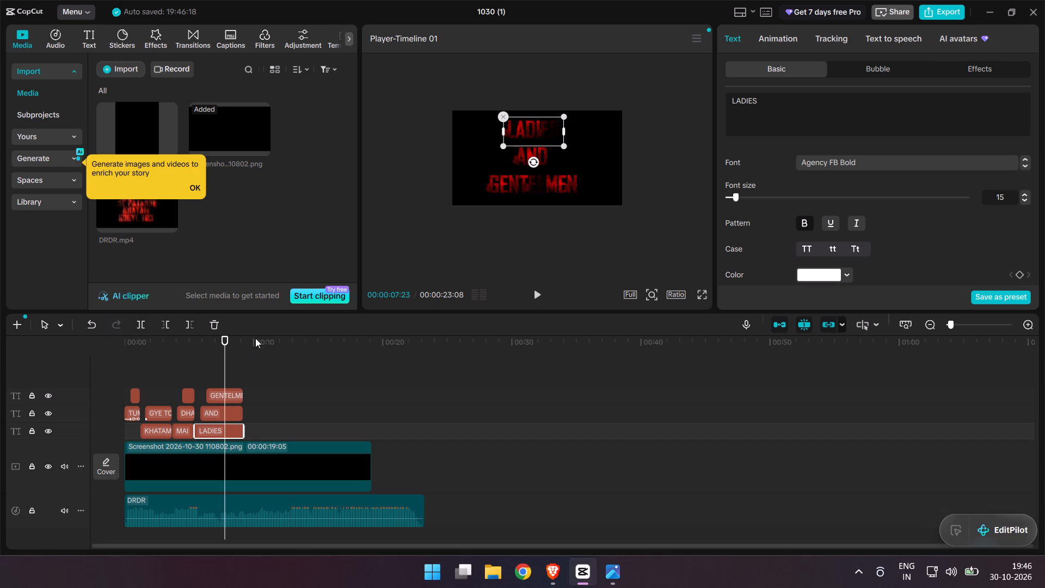
pyautogui.moveTo(223, 338); pyautogui.dragTo(62, 338)
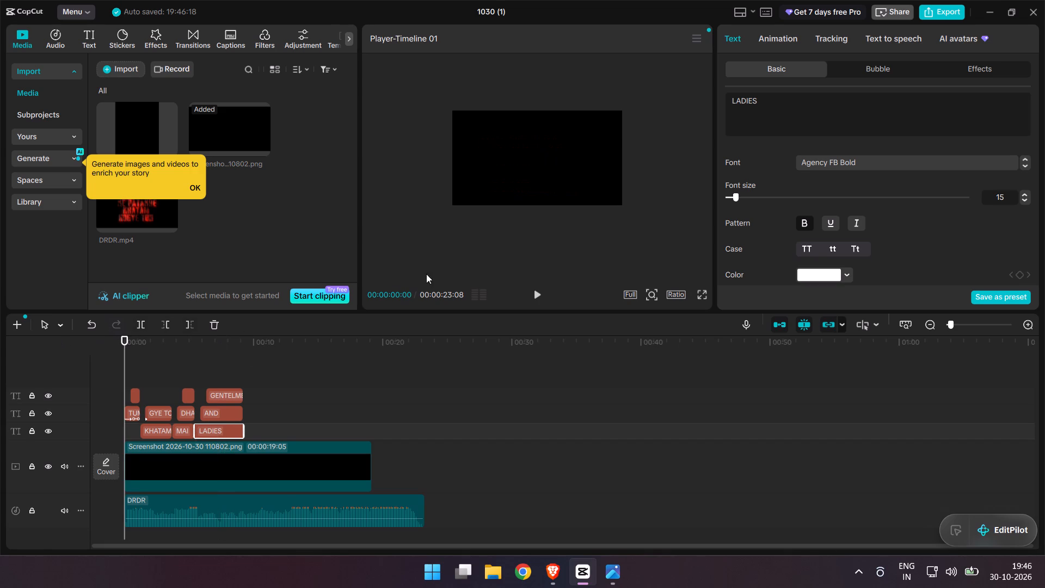
pyautogui.click(531, 293)
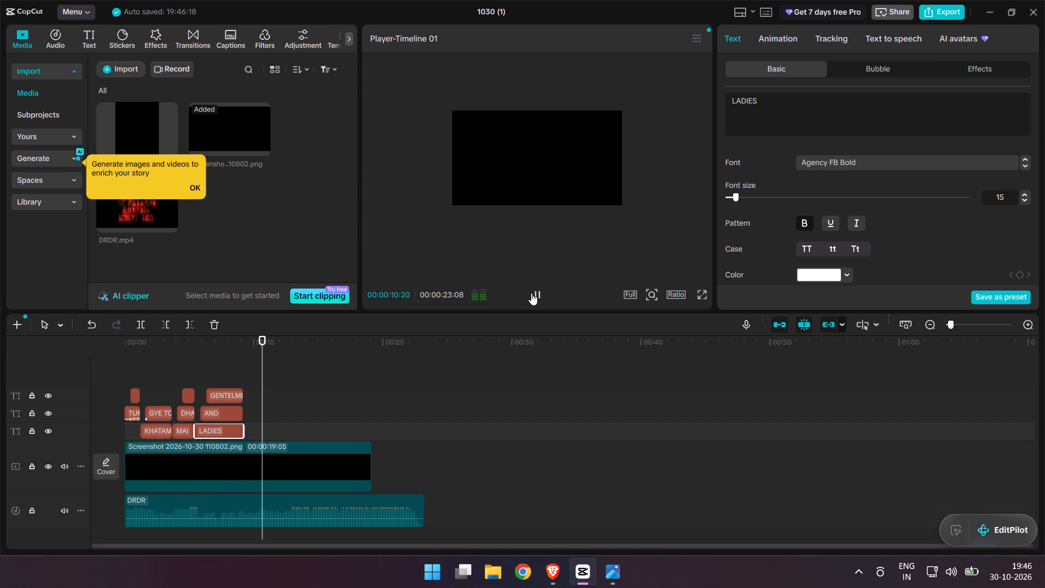
pyautogui.click(700, 295)
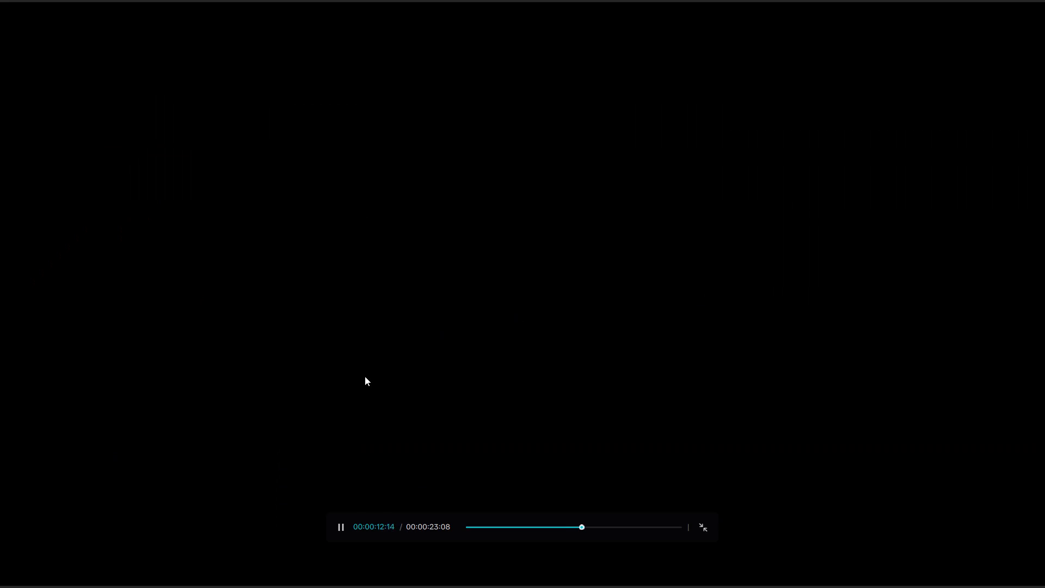
pyautogui.click(464, 525)
pyautogui.moveTo(464, 525); pyautogui.dragTo(450, 509)
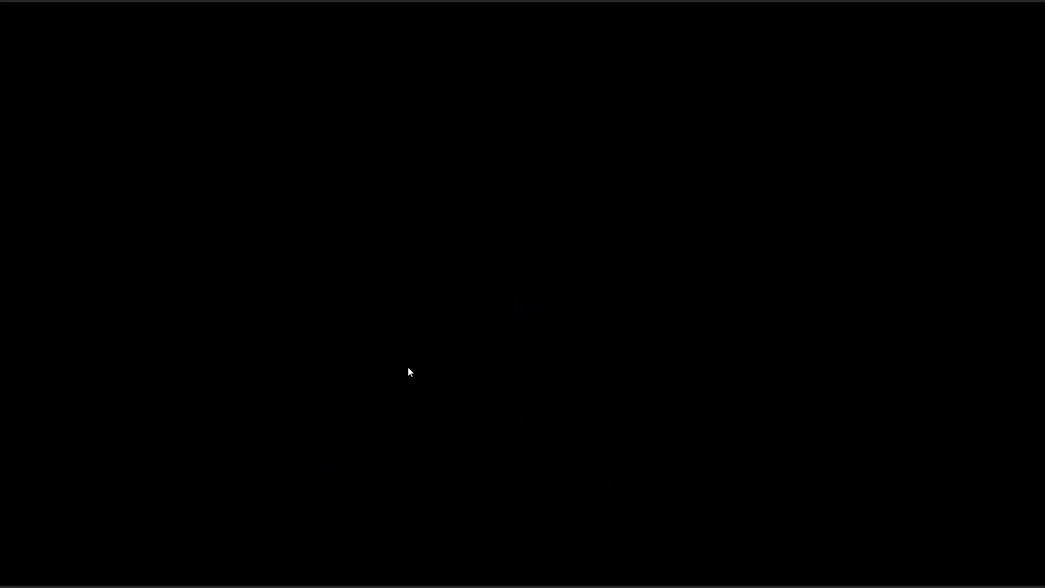
pyautogui.click(493, 548)
pyautogui.click(468, 525)
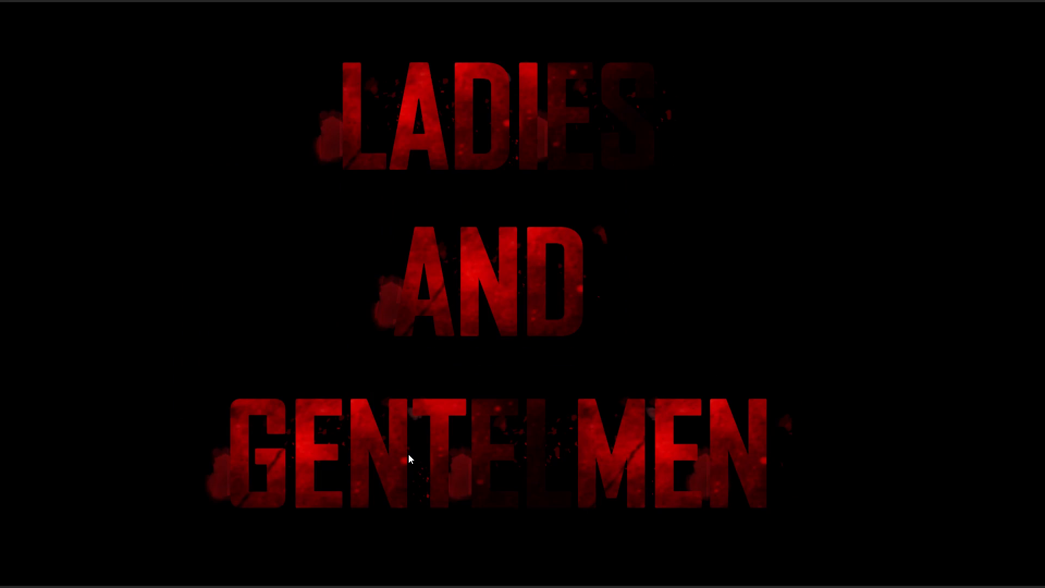
pyautogui.press('Escape')
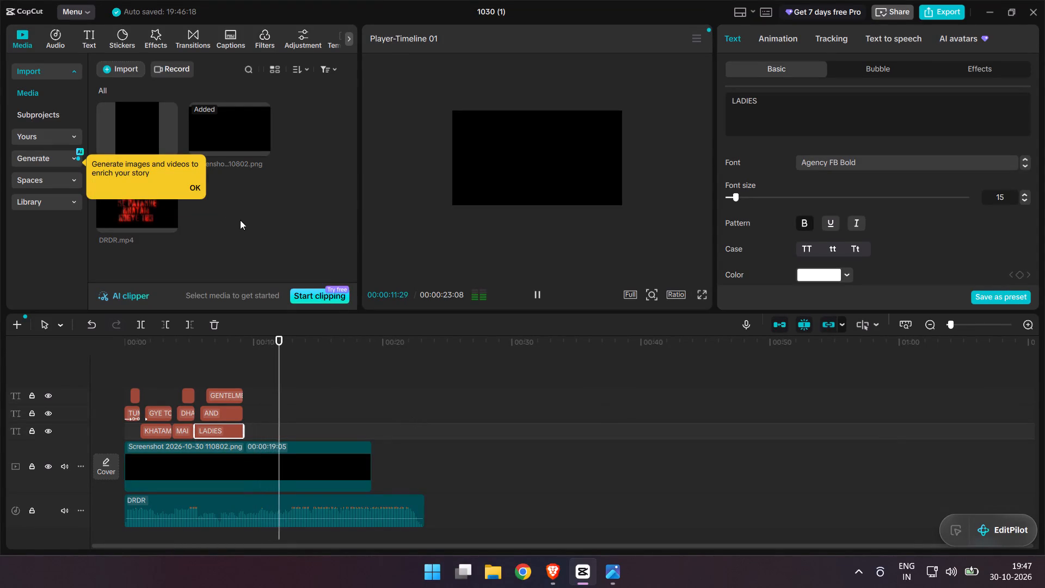
pyautogui.click(198, 186)
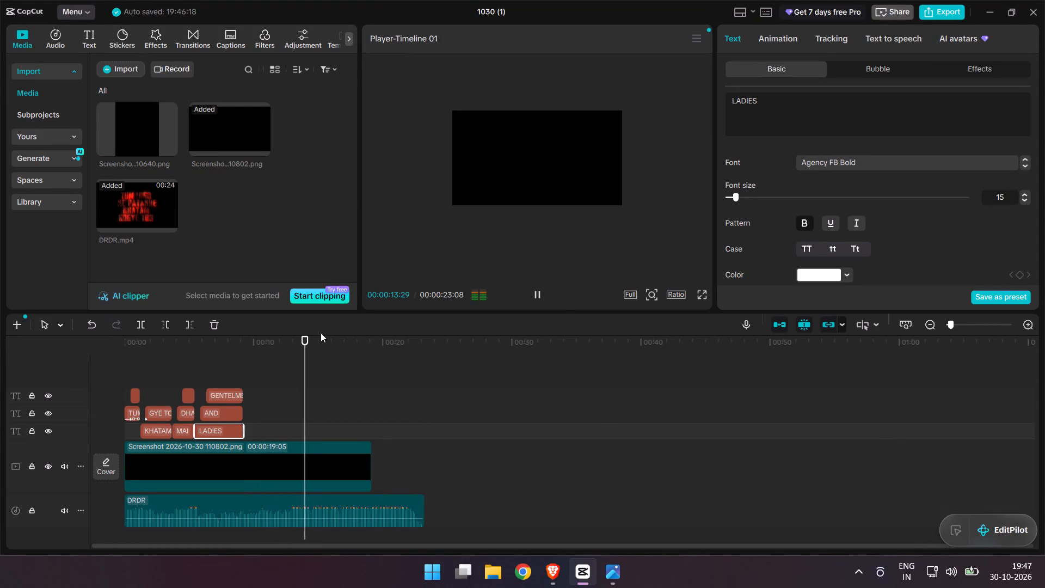
pyautogui.moveTo(317, 330); pyautogui.dragTo(153, 328)
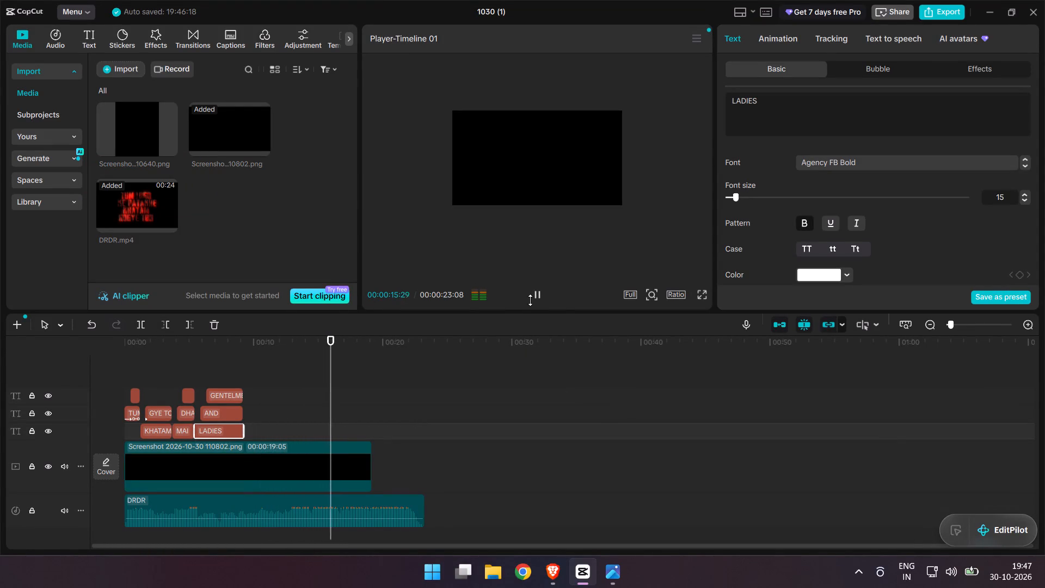
pyautogui.click(537, 299)
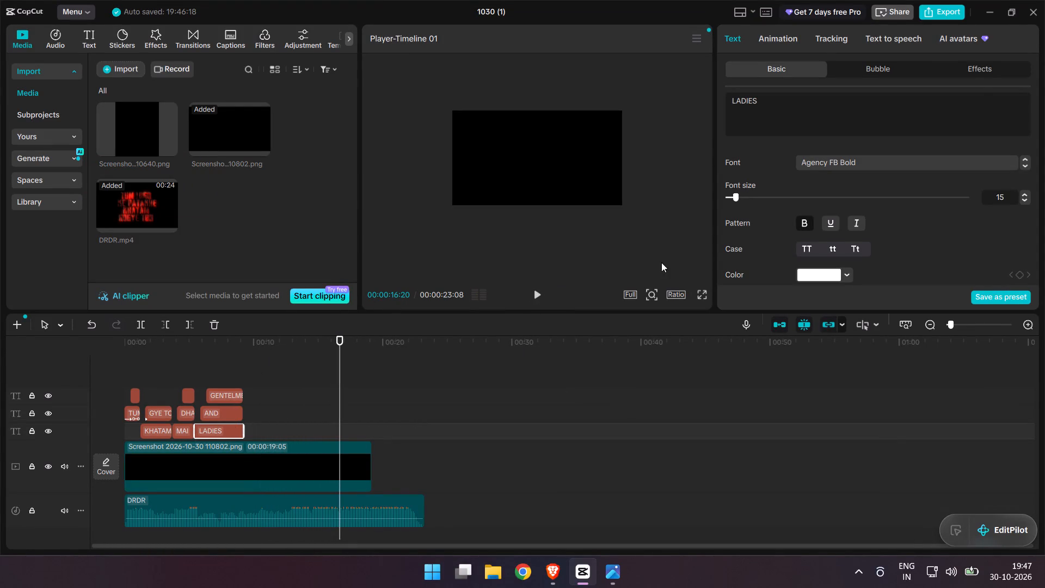
# Browse the bubble styles and the NEW text effects available for the LADIES caption.
pyautogui.click(893, 64)
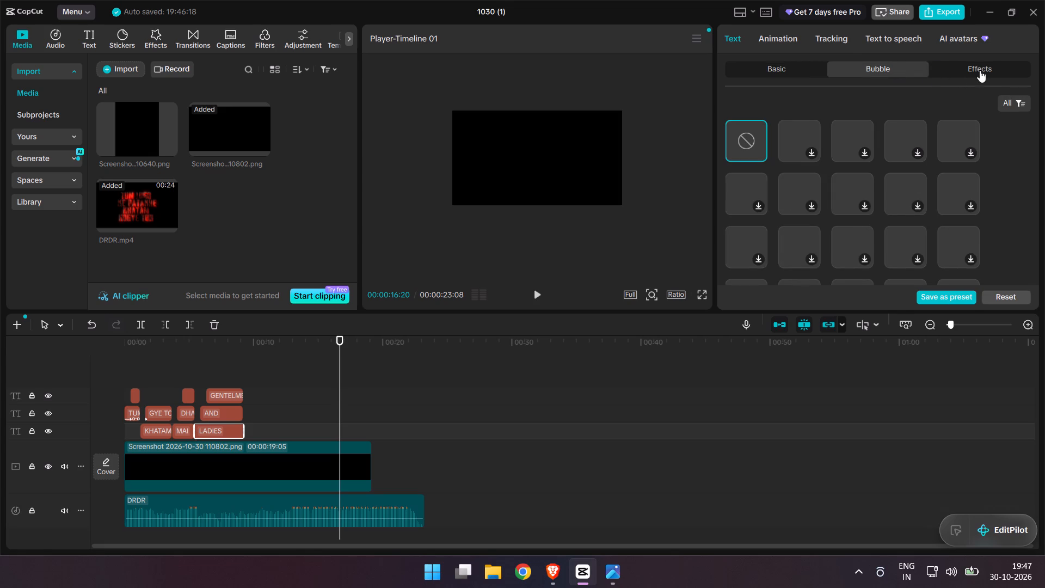
pyautogui.scroll(-3, 922, 167)
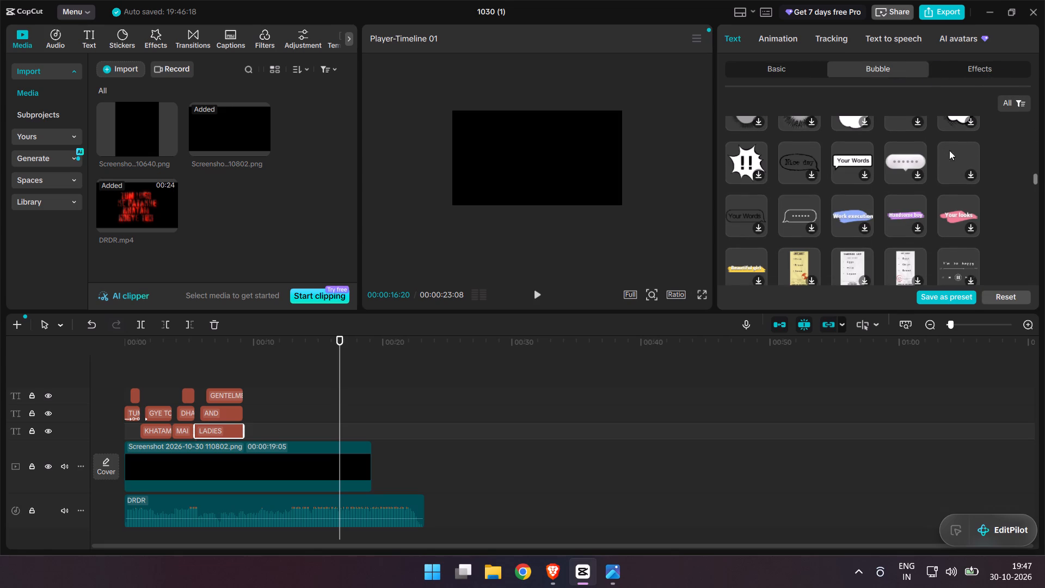
pyautogui.click(981, 60)
pyautogui.click(974, 63)
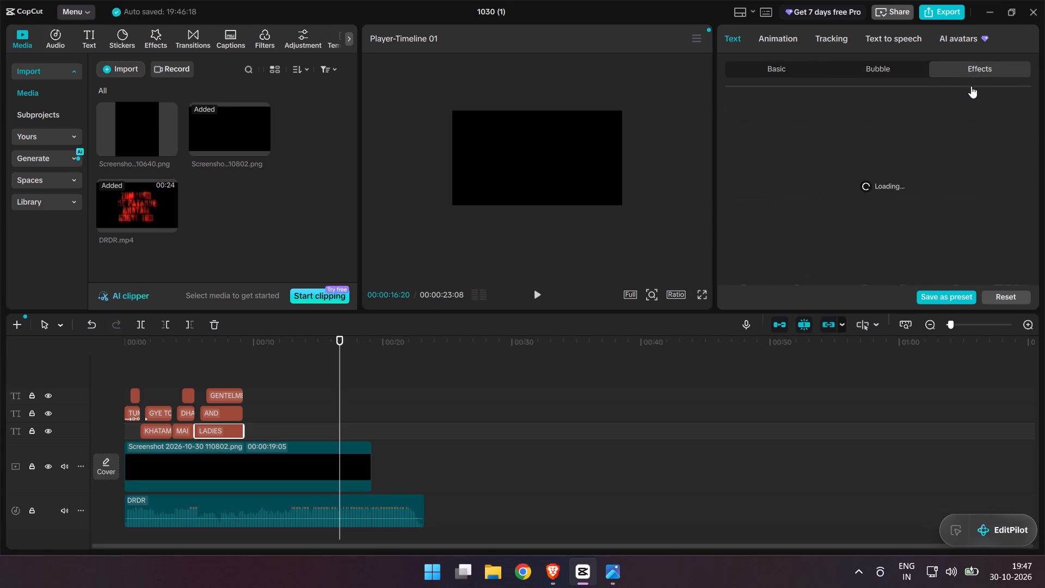
pyautogui.scroll(-1, 968, 100)
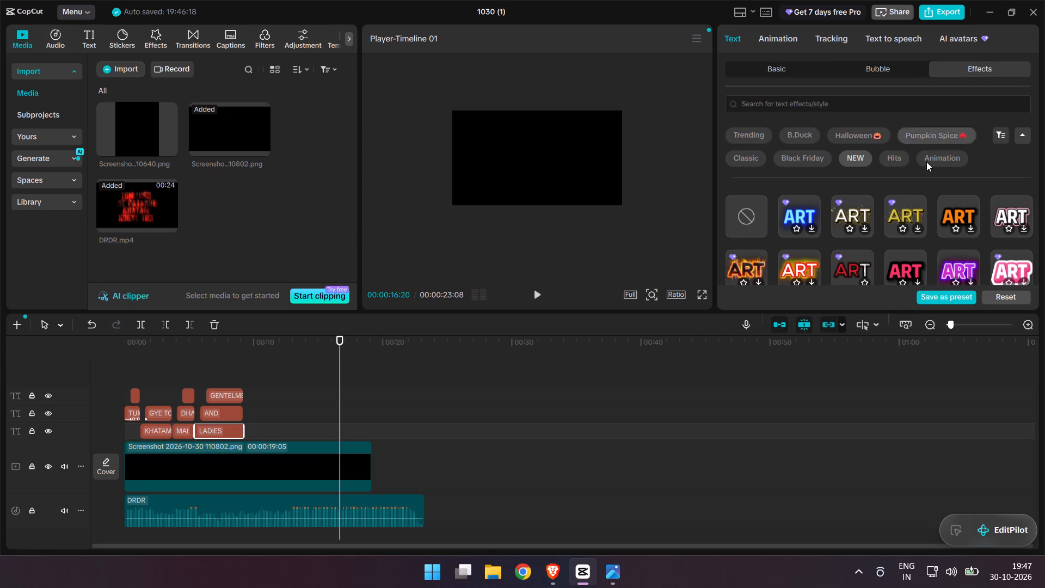
pyautogui.scroll(-1, 911, 188)
pyautogui.scroll(-2, 948, 220)
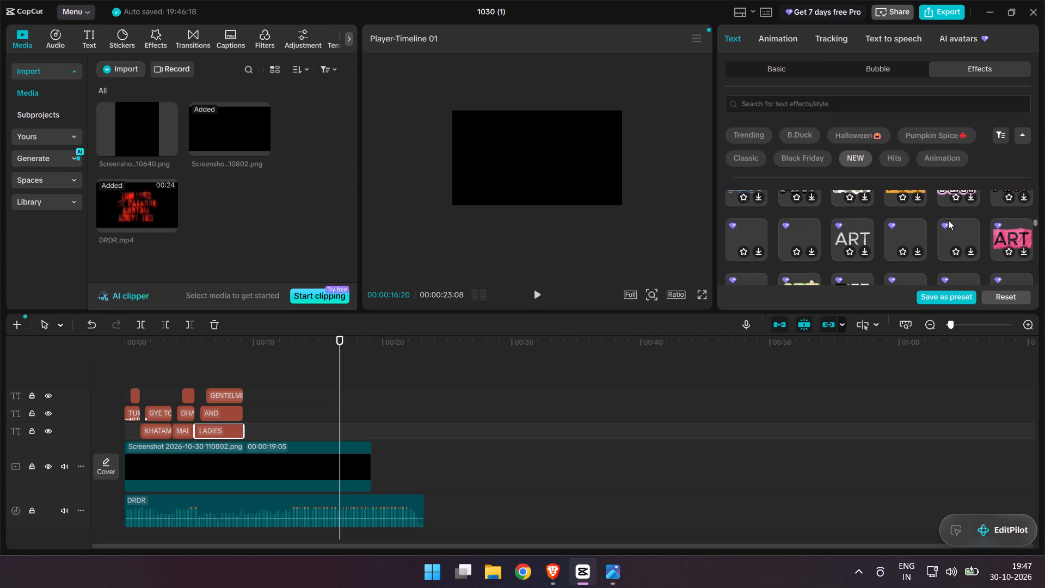
pyautogui.scroll(-1, 948, 220)
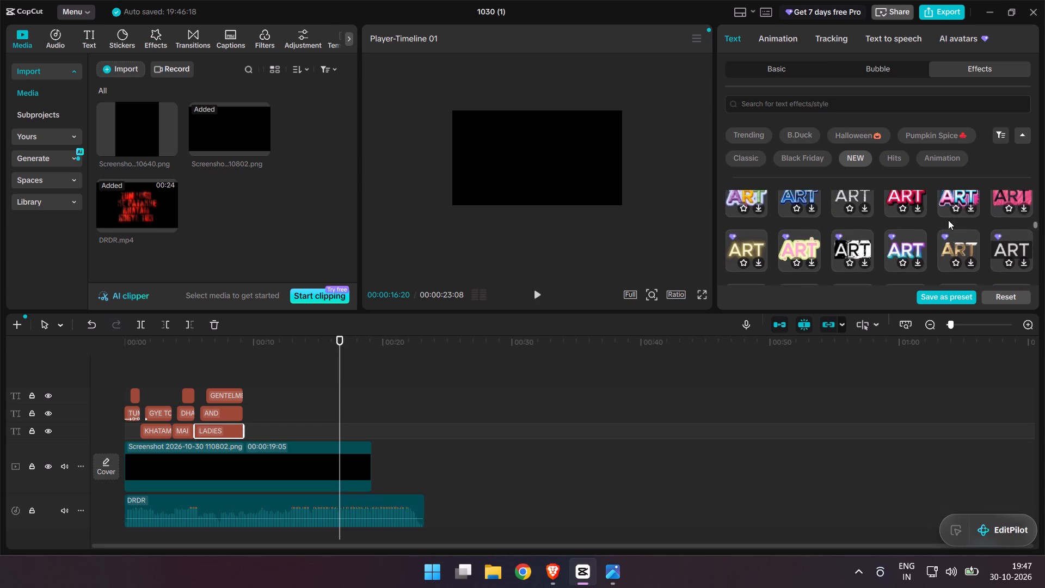
pyautogui.scroll(-2, 948, 220)
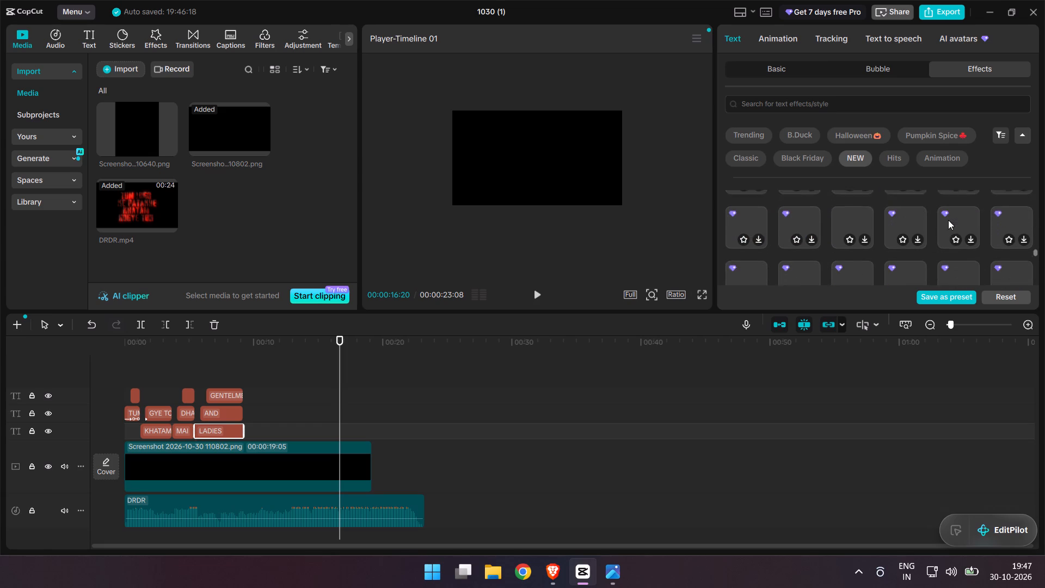
pyautogui.scroll(-2, 948, 220)
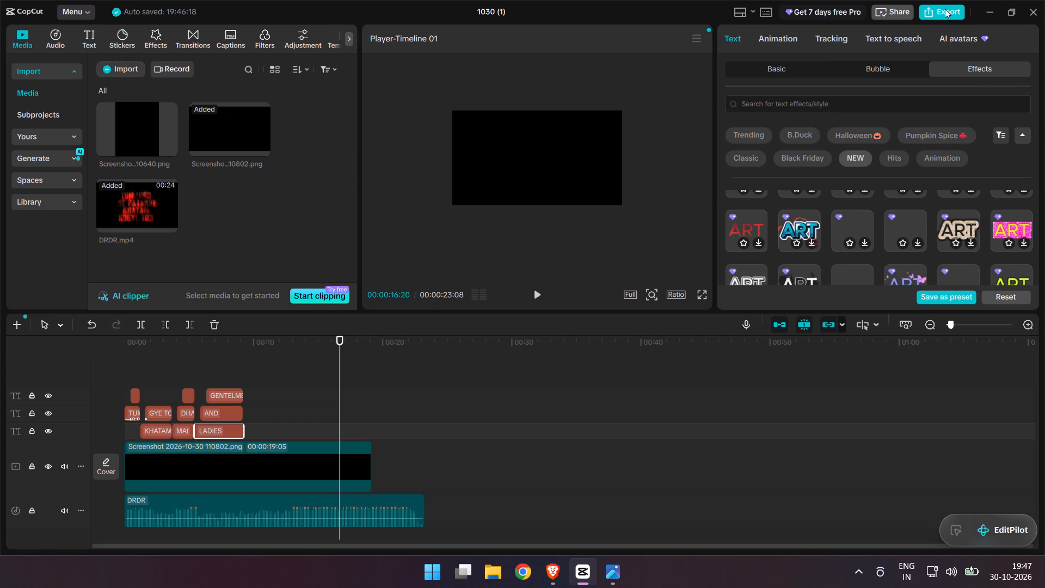
# Start exporting the project and review the full list of Pro features and materials it uses.
pyautogui.click(941, 11)
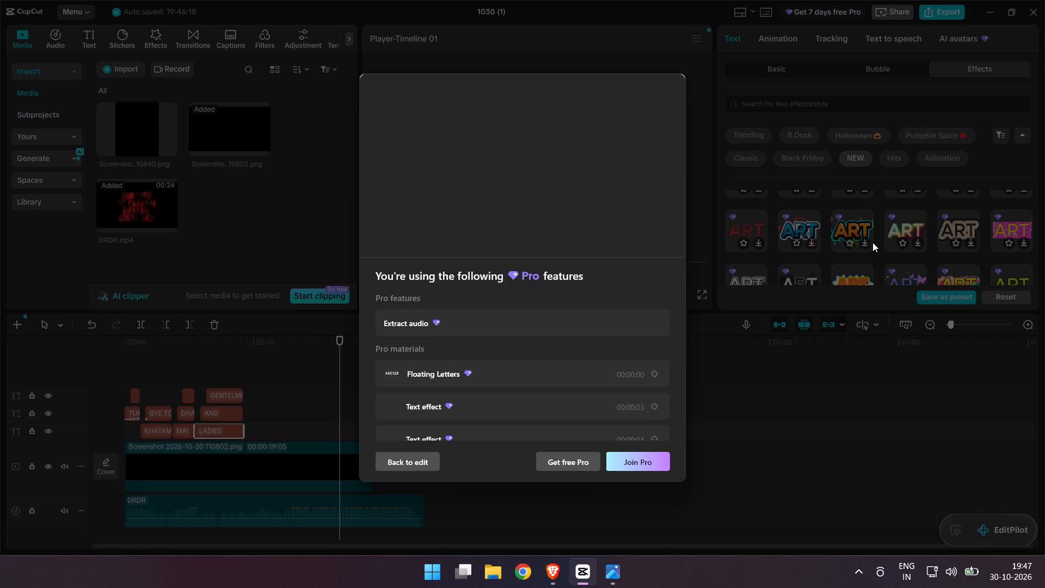
pyautogui.scroll(-1, 571, 256)
pyautogui.scroll(-2, 508, 338)
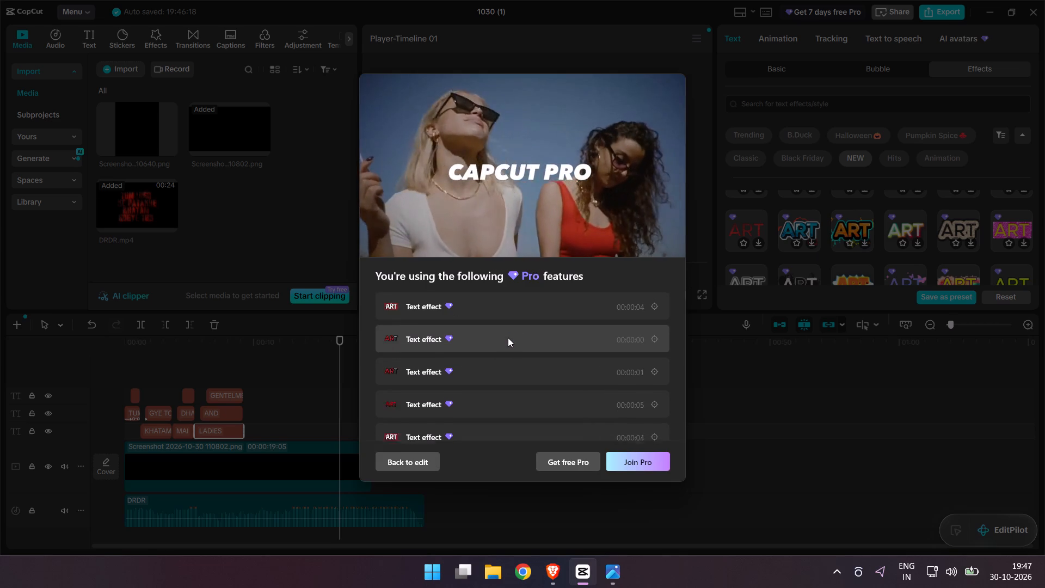
pyautogui.scroll(-4, 508, 338)
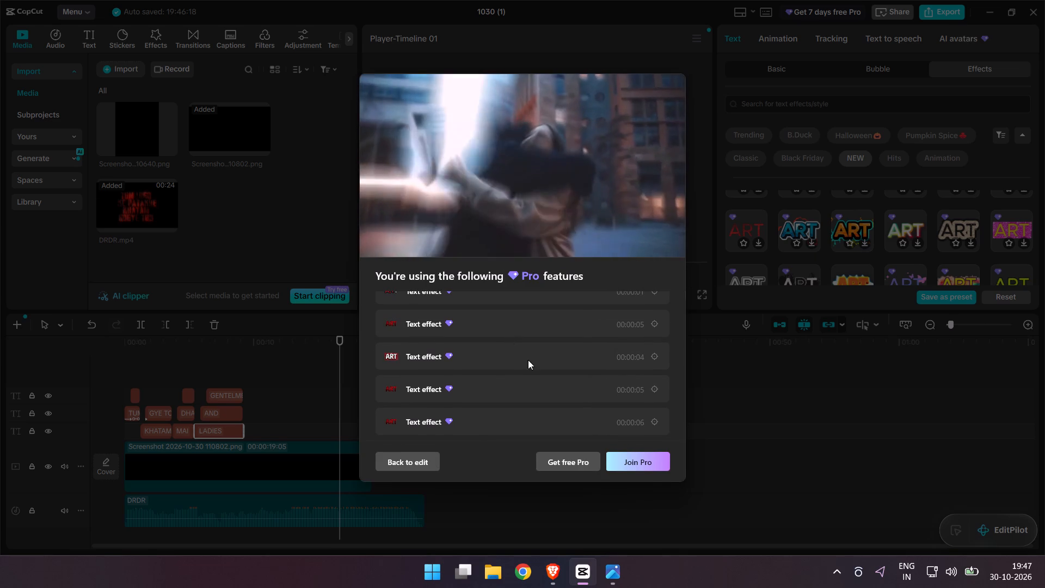
# Start joining Pro from the notice listing the project's Pro features.
pyautogui.click(650, 461)
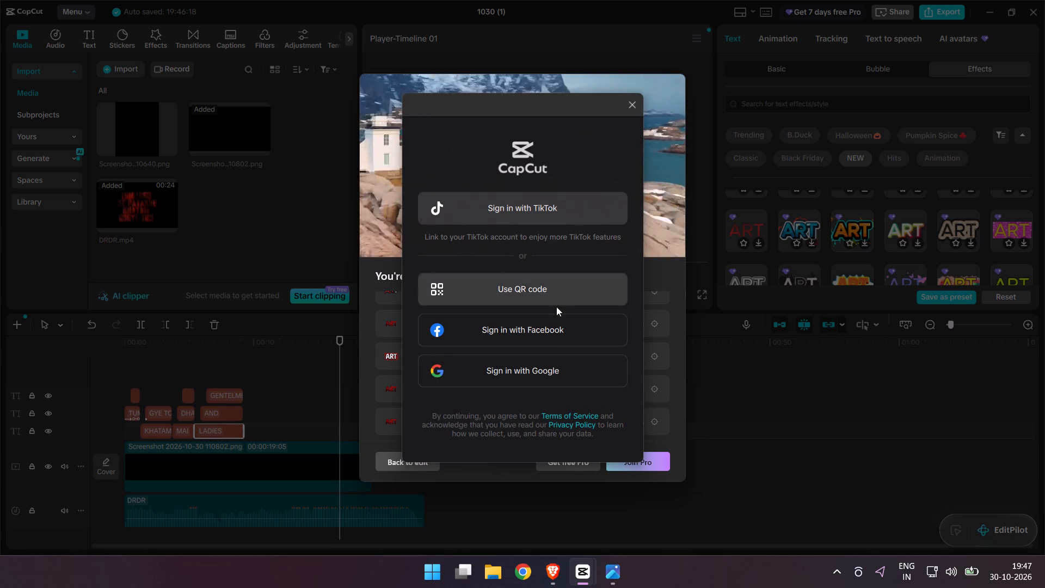
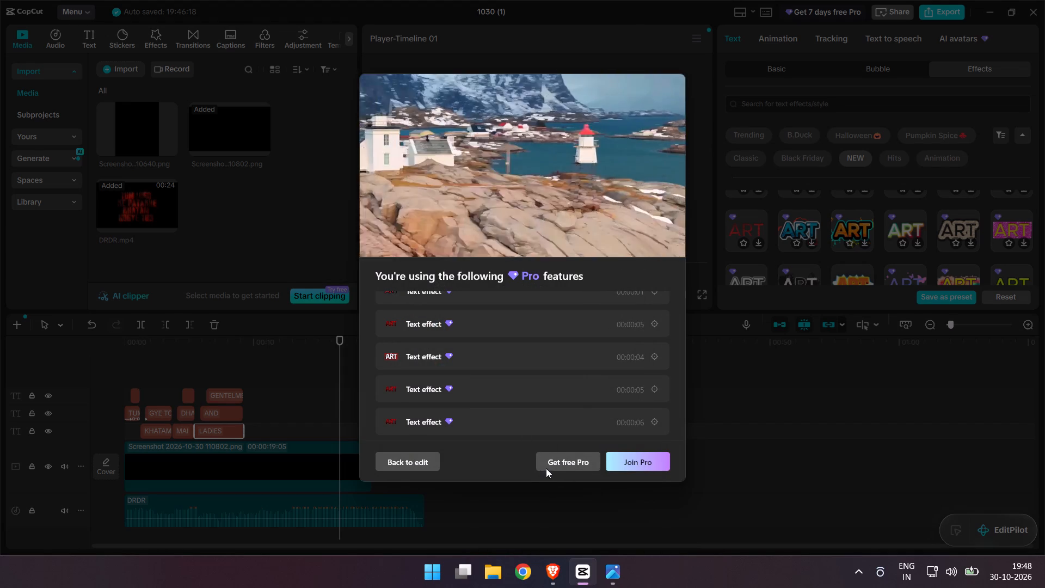
# Open the offer for getting free Pro from the export notice about Pro features.
pyautogui.click(554, 461)
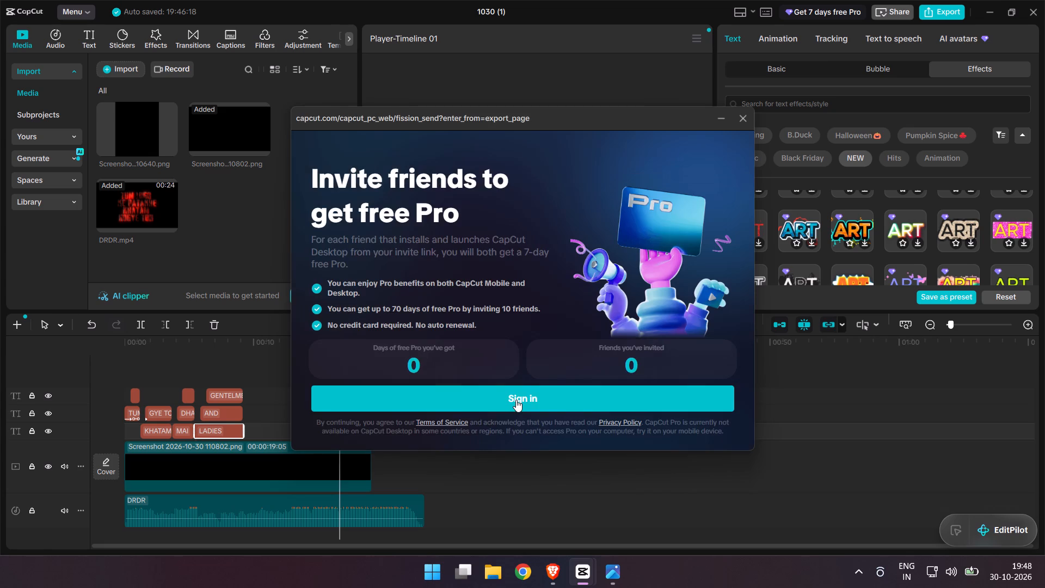
# Read through the invite-friends offer for free Pro and close its window.
pyautogui.scroll(-1, 489, 299)
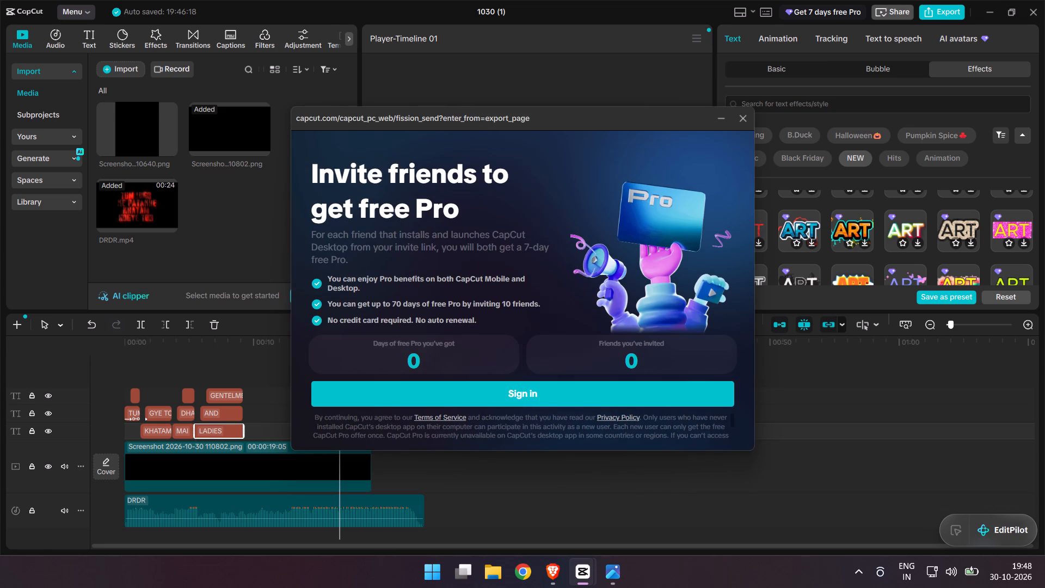
pyautogui.scroll(-1, 489, 299)
pyautogui.click(739, 117)
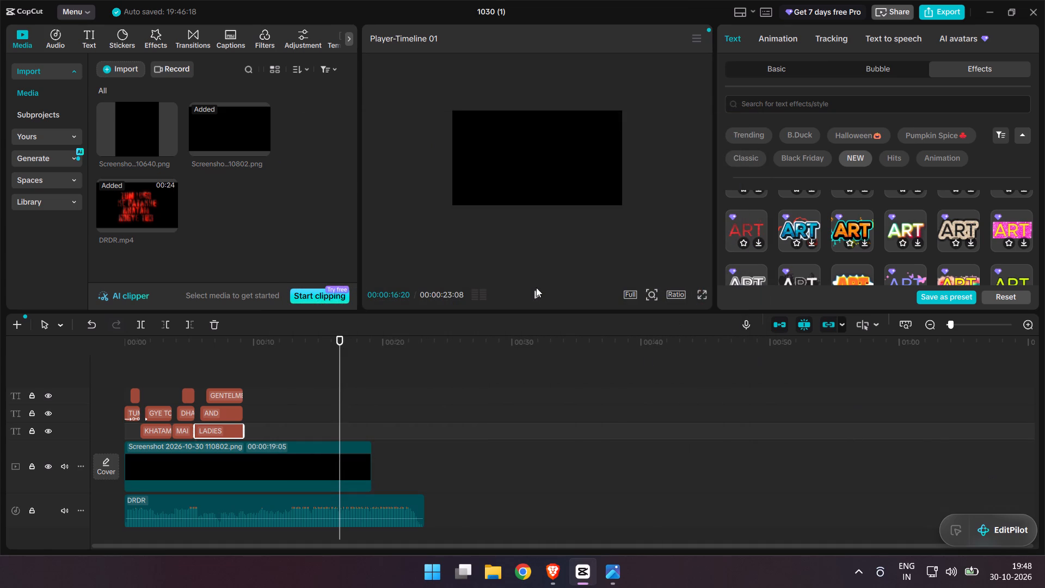
# Play the sequence from the beginning through the LADIES AND GENTELMEN captions to check their timing against the audio.
pyautogui.moveTo(340, 336); pyautogui.dragTo(126, 354)
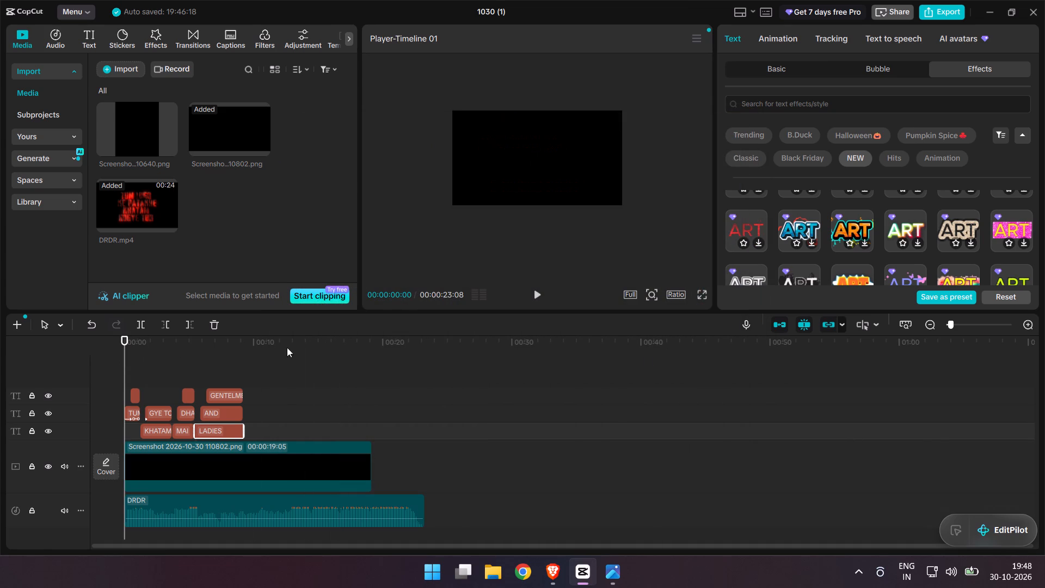
pyautogui.click(534, 291)
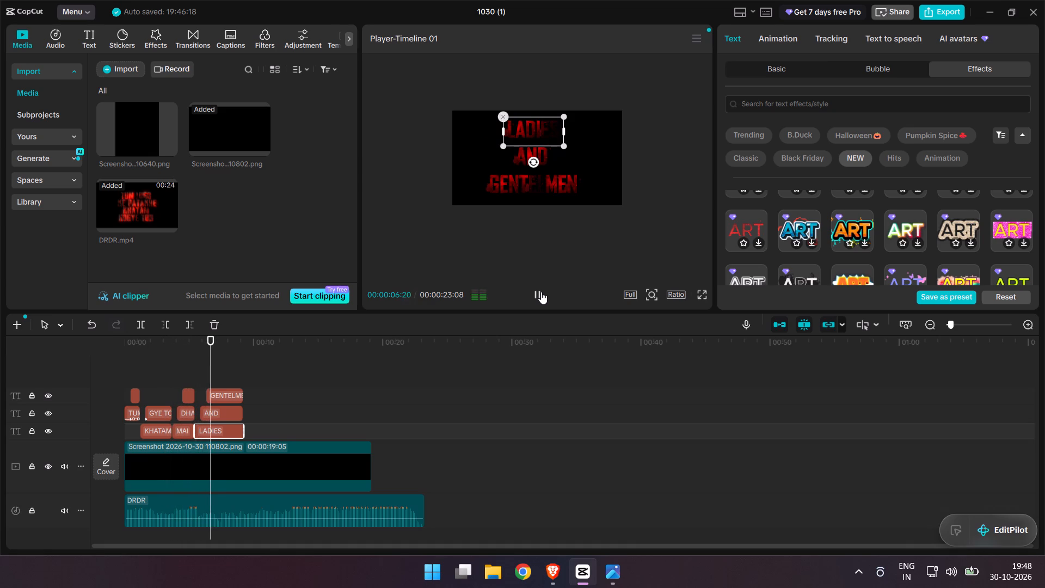
pyautogui.click(541, 292)
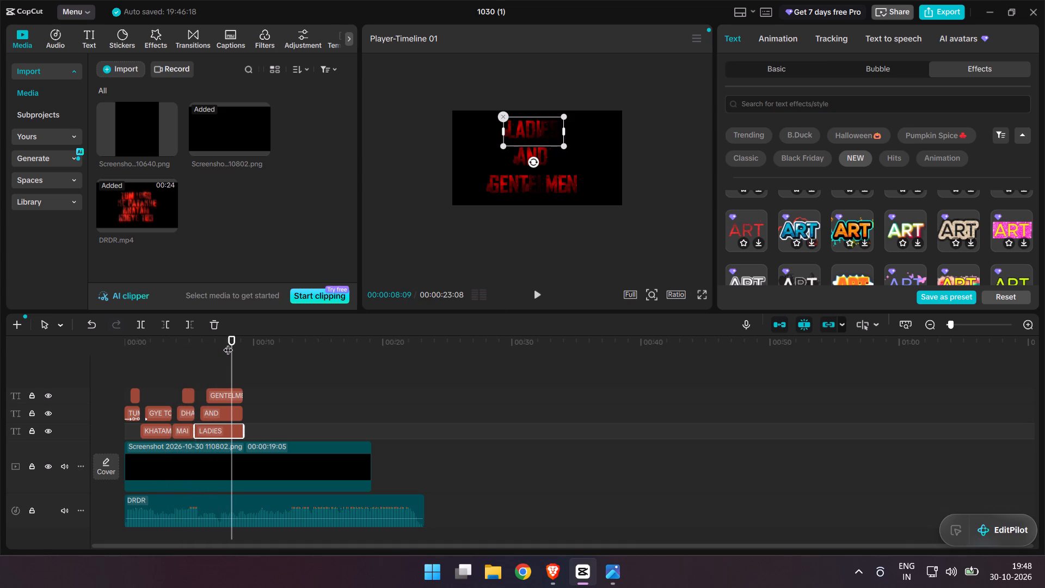
# Replay the LADIES AND GENTELMEN section to find the cut point and shorten all three caption clips to end at 00:00:07:10.
pyautogui.moveTo(230, 334); pyautogui.dragTo(208, 334)
pyautogui.moveTo(231, 338); pyautogui.dragTo(209, 338)
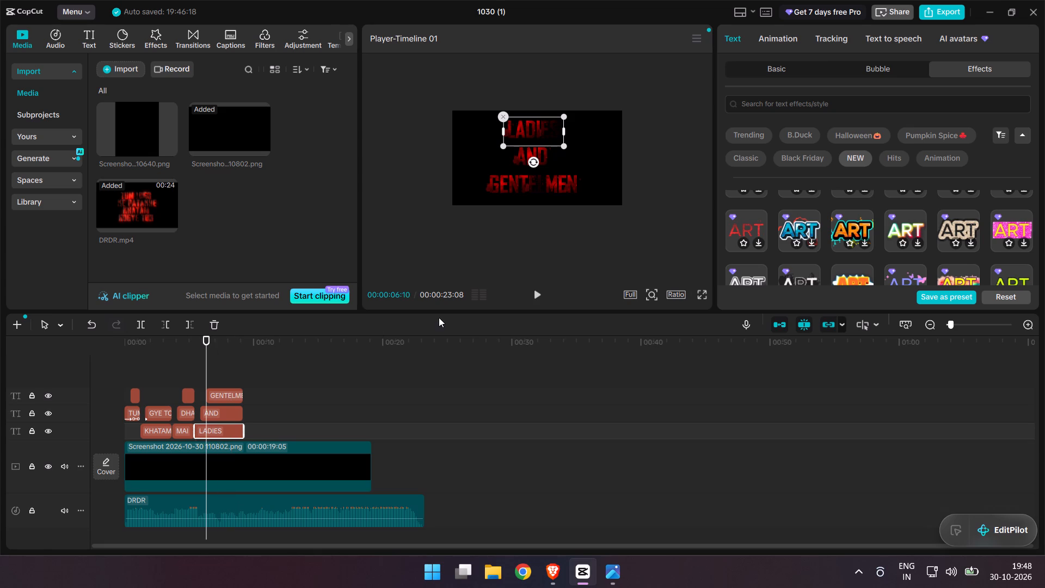
pyautogui.click(539, 290)
pyautogui.click(539, 290)
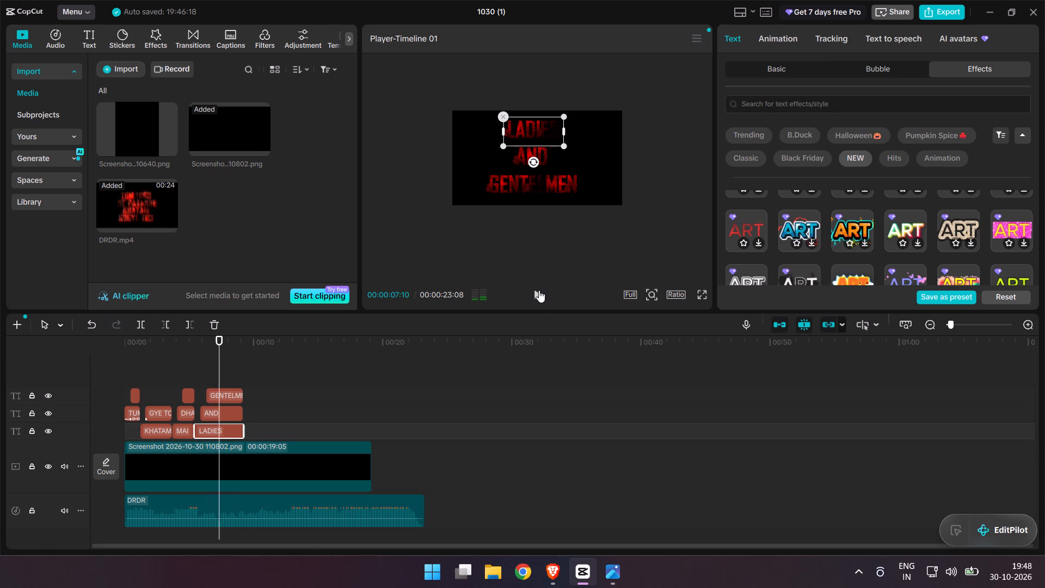
pyautogui.click(237, 394)
pyautogui.moveTo(243, 396); pyautogui.dragTo(220, 396)
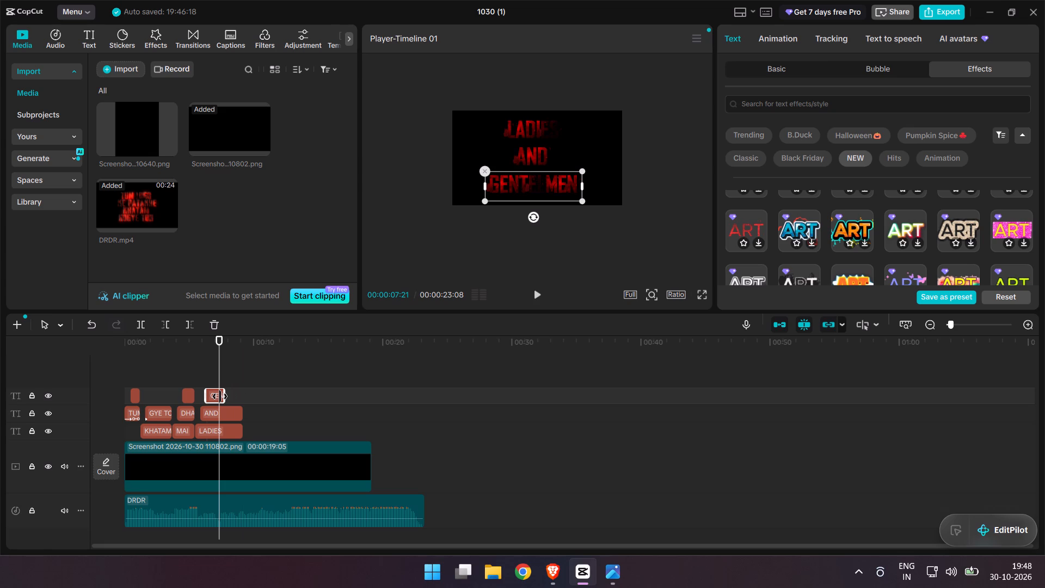
pyautogui.moveTo(220, 396); pyautogui.dragTo(216, 396)
pyautogui.click(232, 414)
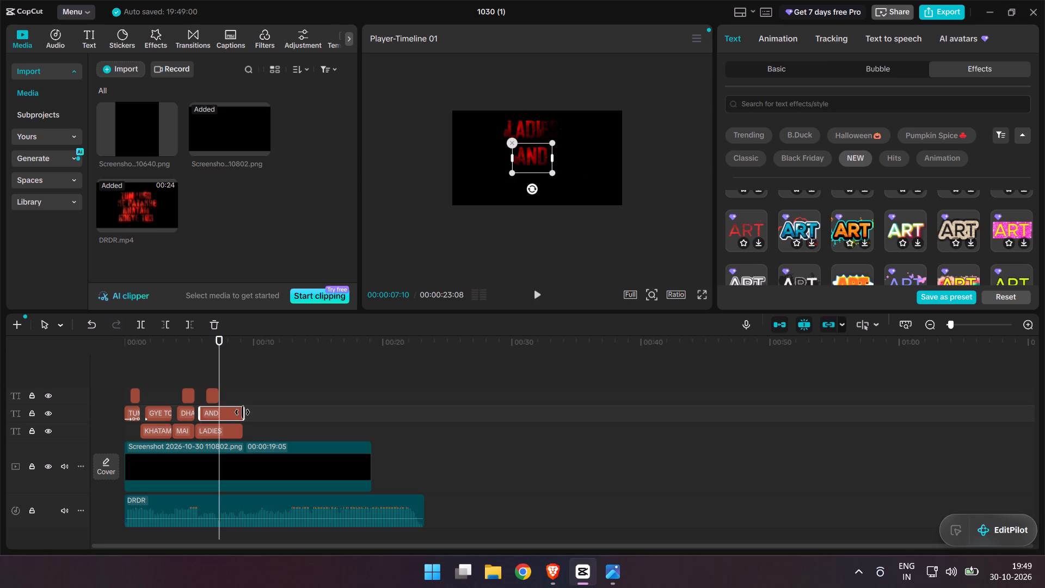
pyautogui.moveTo(242, 412); pyautogui.dragTo(216, 412)
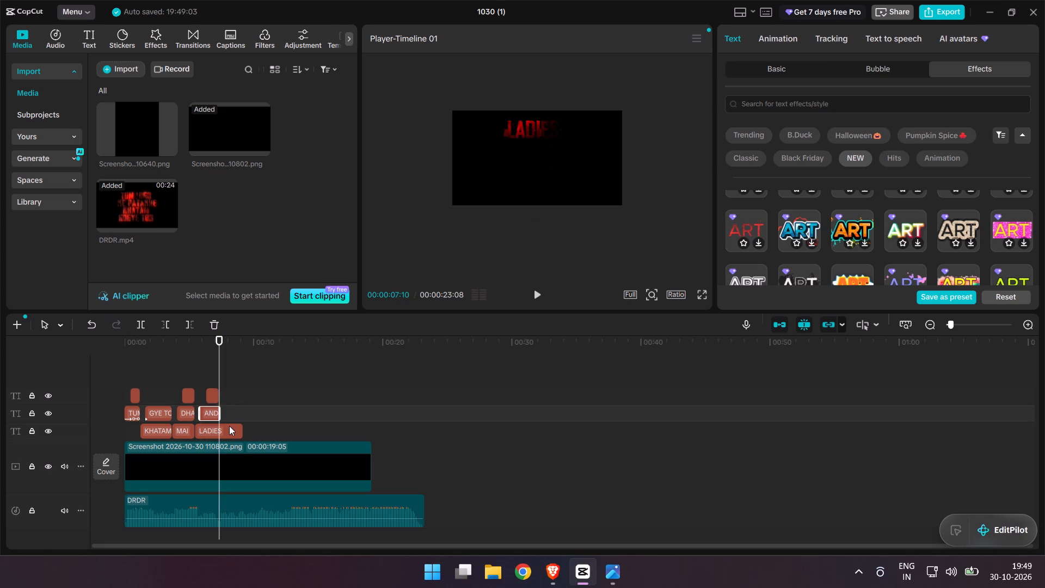
pyautogui.click(229, 426)
pyautogui.moveTo(239, 430); pyautogui.dragTo(219, 431)
pyautogui.hotkey('ctrl', 'z')
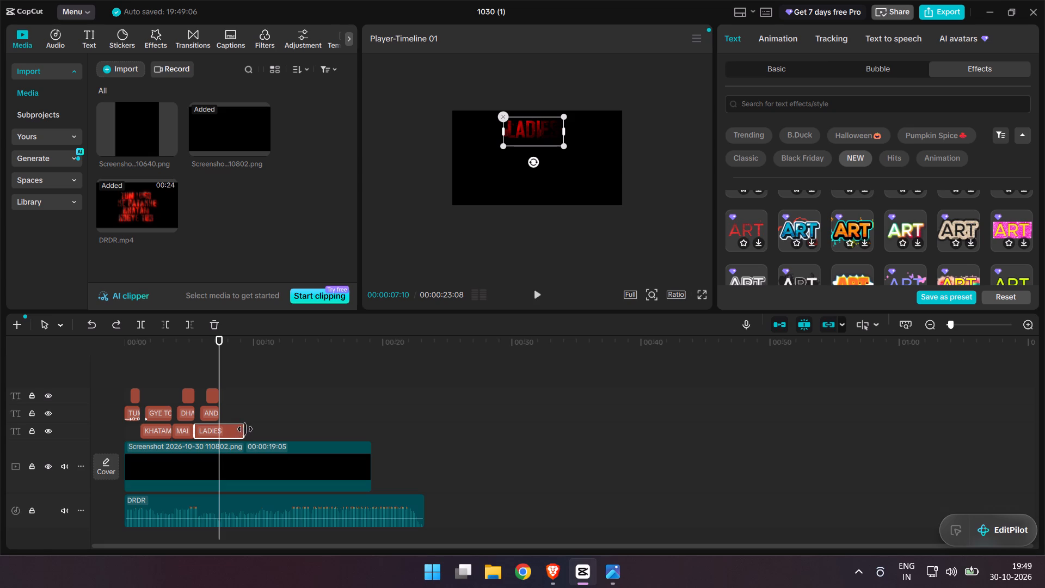
pyautogui.moveTo(246, 429); pyautogui.dragTo(219, 431)
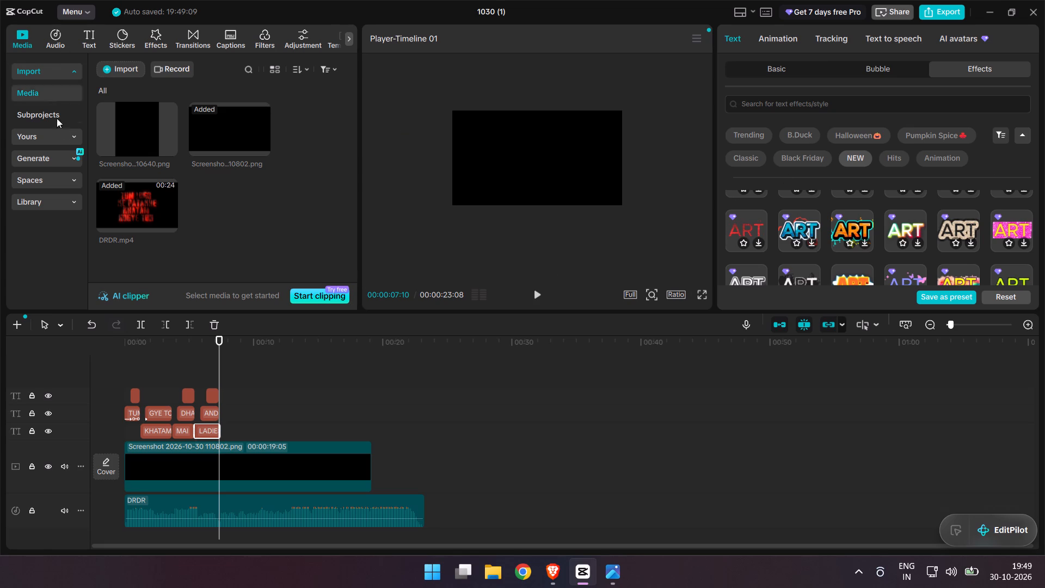
# Duplicate the shortened LADIES clip and place the copy directly after the original on the same text track.
pyautogui.hotkey('ctrl', 'c')
pyautogui.click(229, 432)
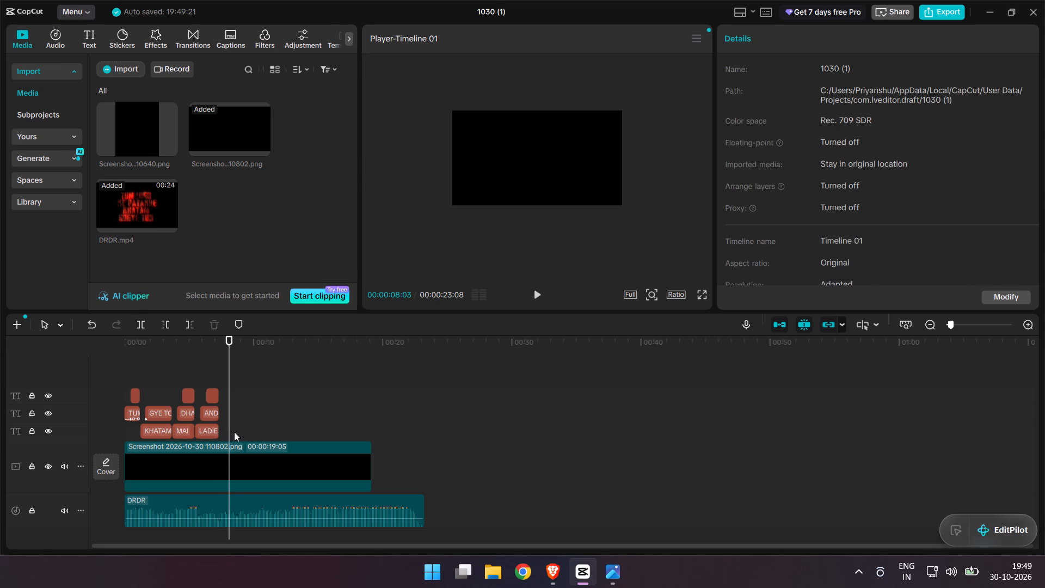
pyautogui.hotkey('ctrl', 'v')
pyautogui.moveTo(241, 432); pyautogui.dragTo(231, 433)
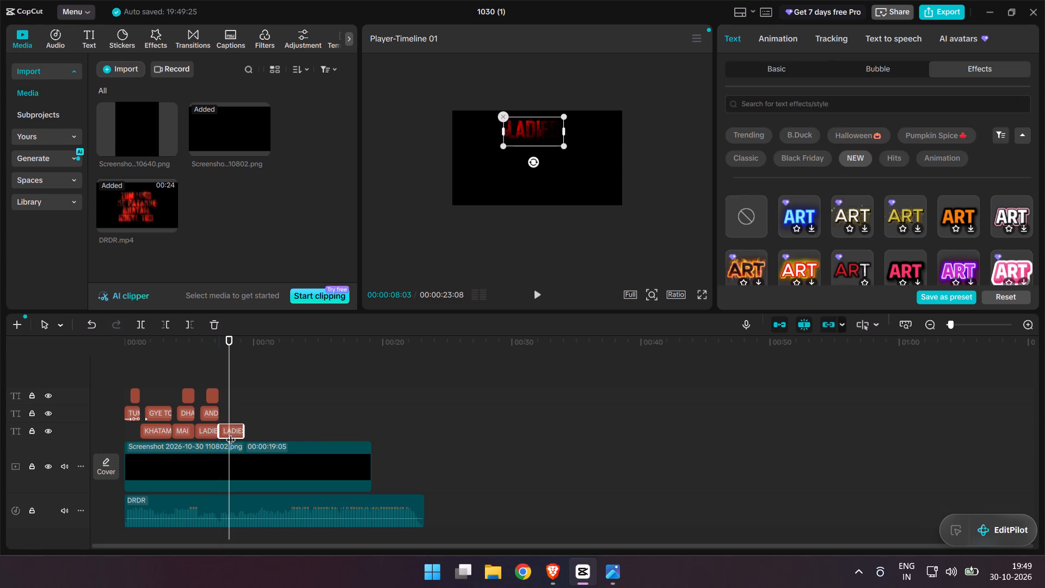
# Browse the NEW text effects for a style to use on the duplicated LADIES caption.
pyautogui.scroll(-1, 808, 256)
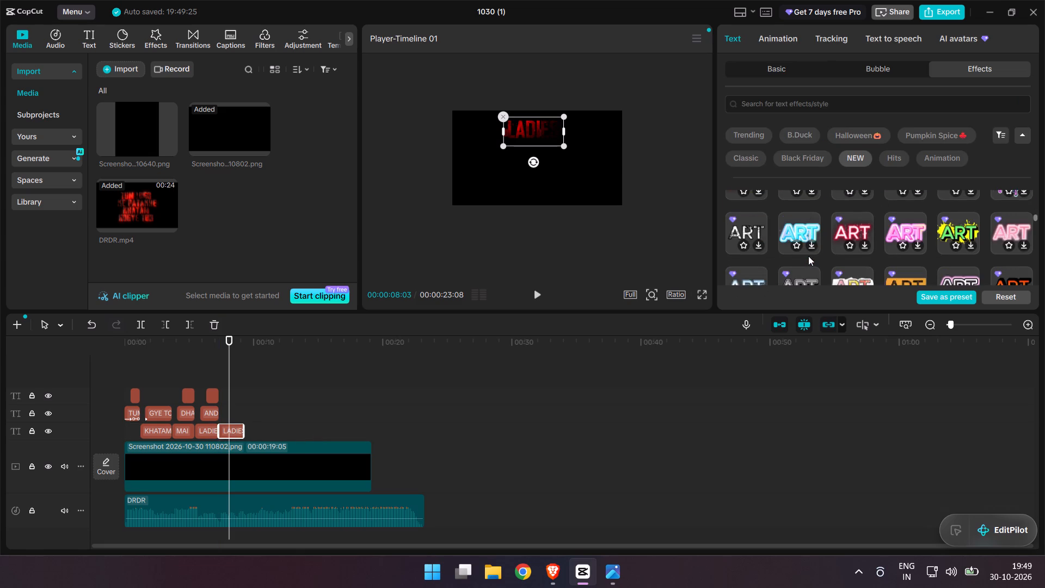
pyautogui.scroll(-1, 808, 256)
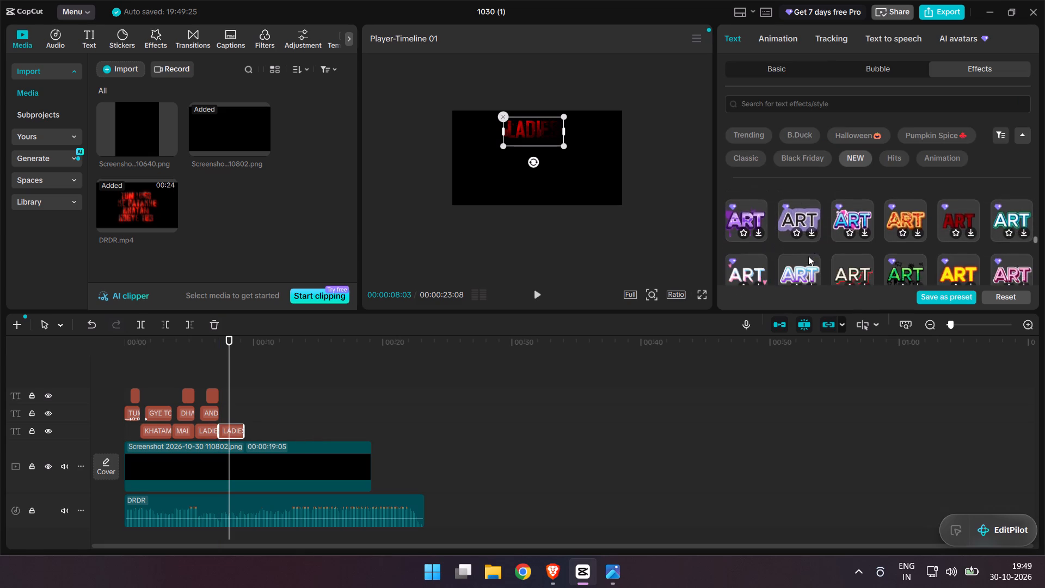
pyautogui.scroll(-2, 808, 256)
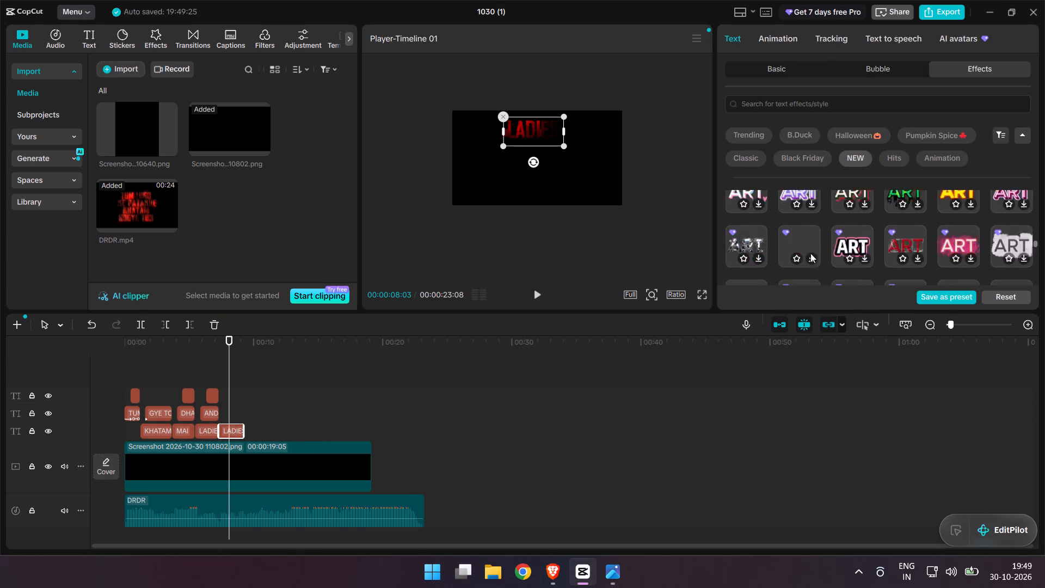
pyautogui.scroll(-2, 810, 253)
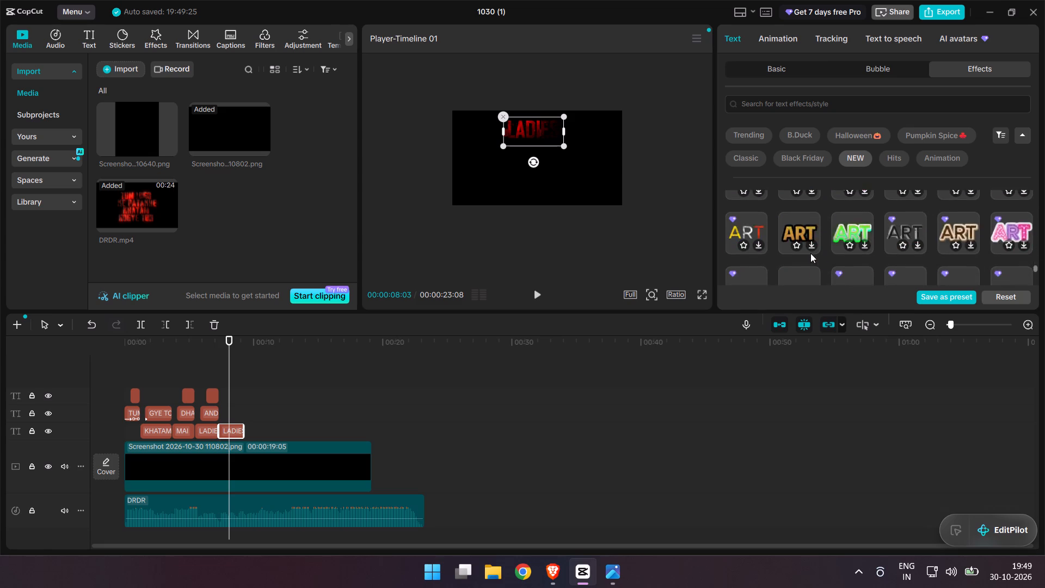
pyautogui.scroll(-1, 810, 253)
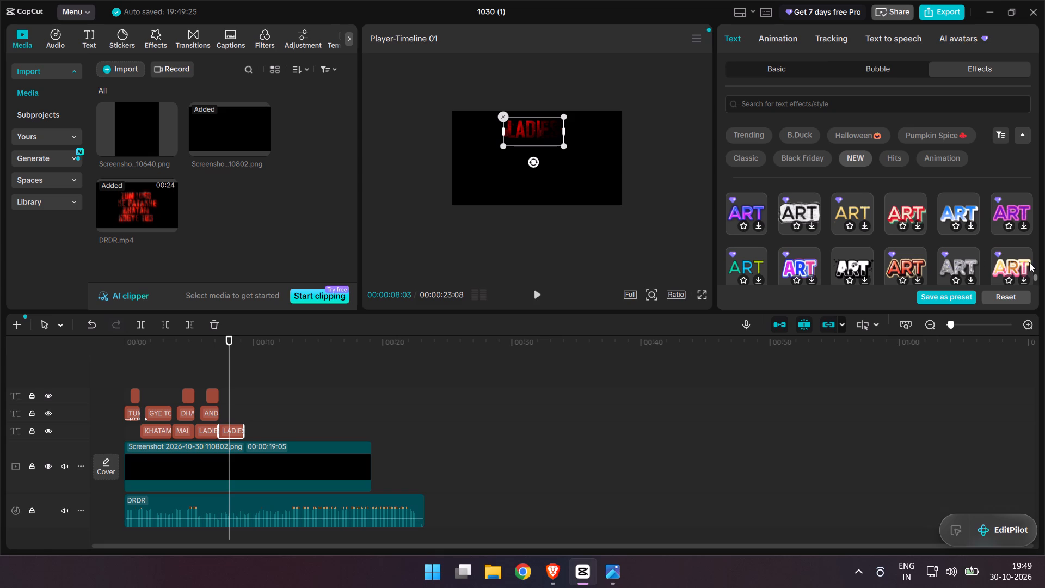
pyautogui.scroll(-1, 963, 254)
# Look through the Hits text effects for the duplicated LADIES caption.
pyautogui.click(903, 163)
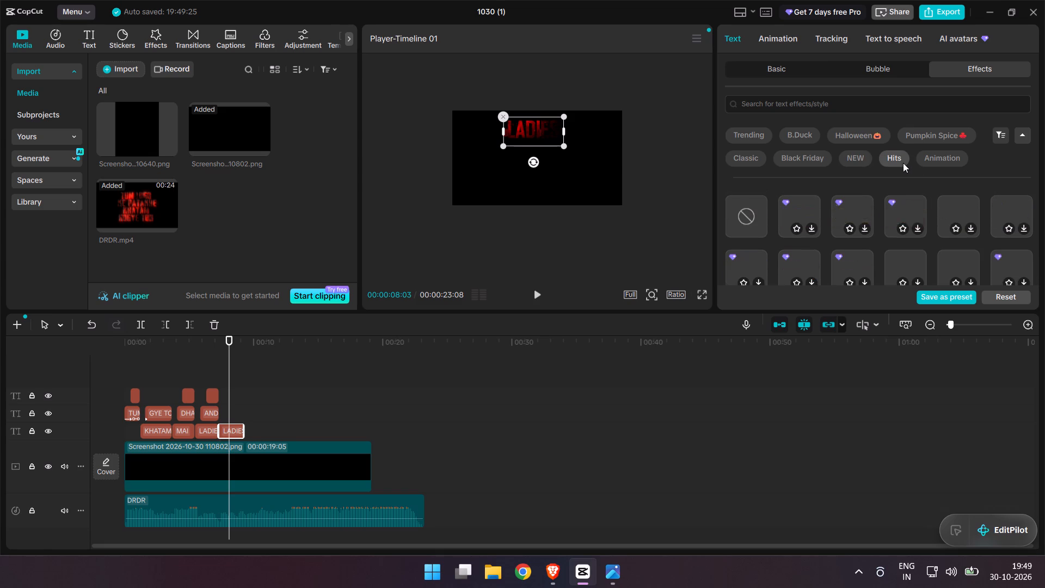
pyautogui.scroll(-2, 913, 213)
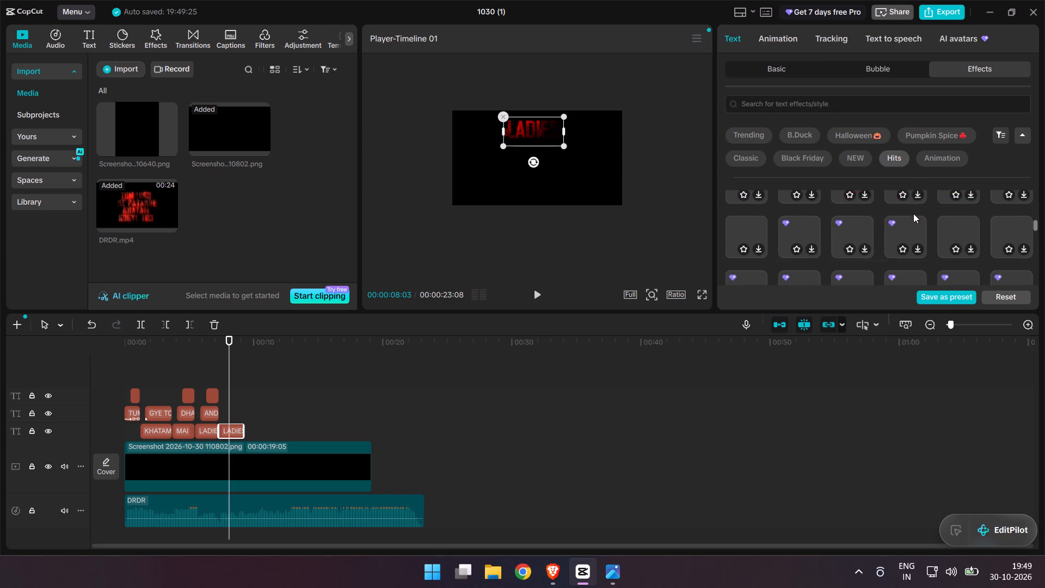
pyautogui.scroll(-2, 913, 213)
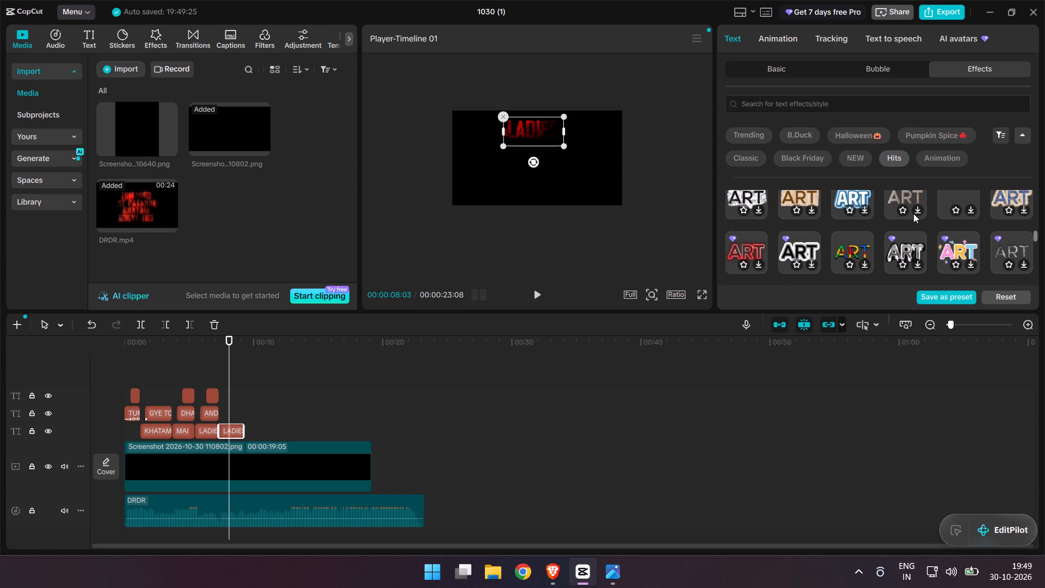
pyautogui.scroll(-1, 913, 213)
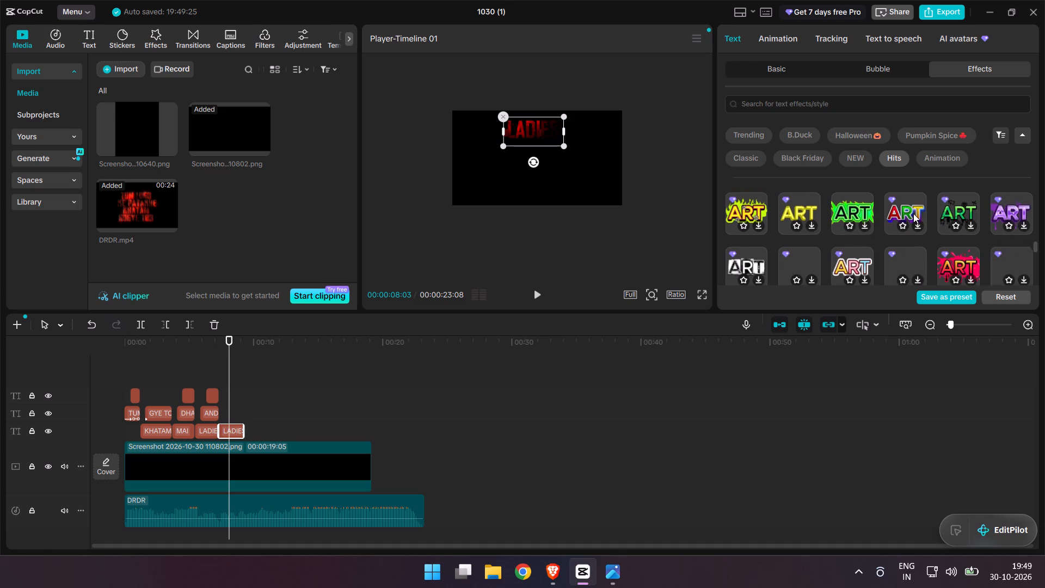
pyautogui.scroll(-2, 913, 213)
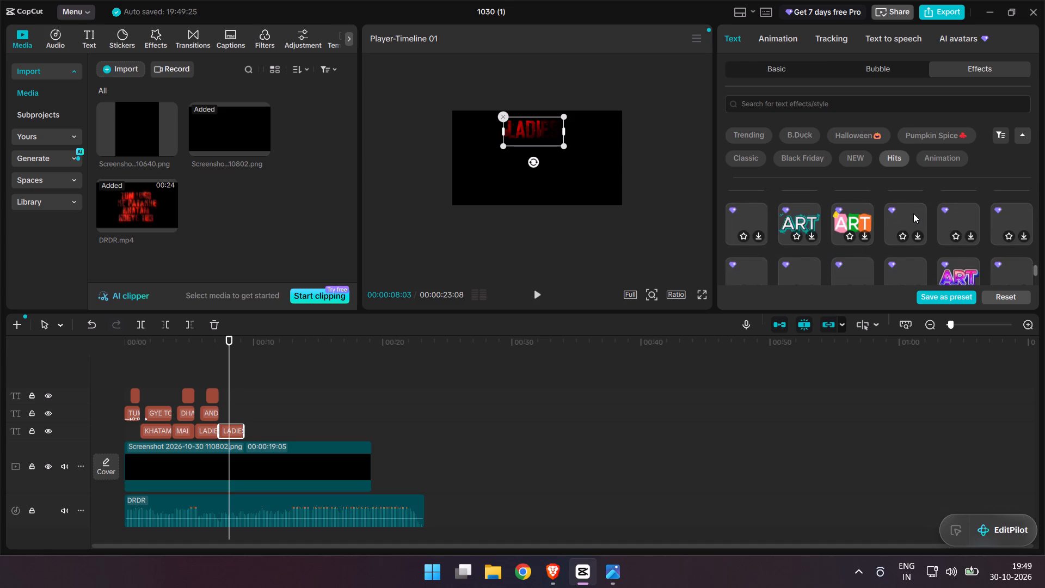
pyautogui.scroll(-1, 913, 213)
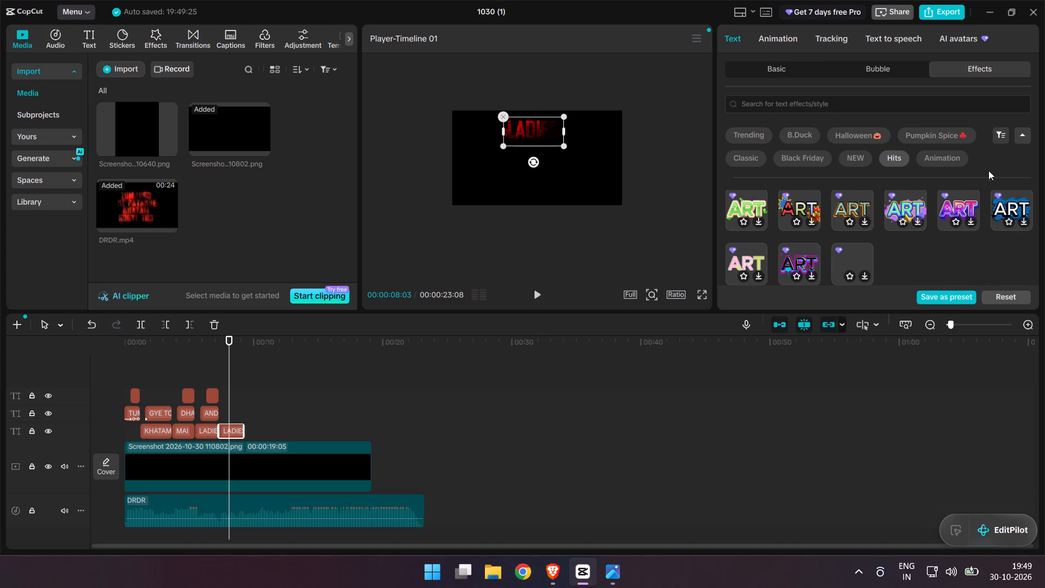
# Look through the Animation text effects for the duplicated LADIES caption.
pyautogui.click(950, 158)
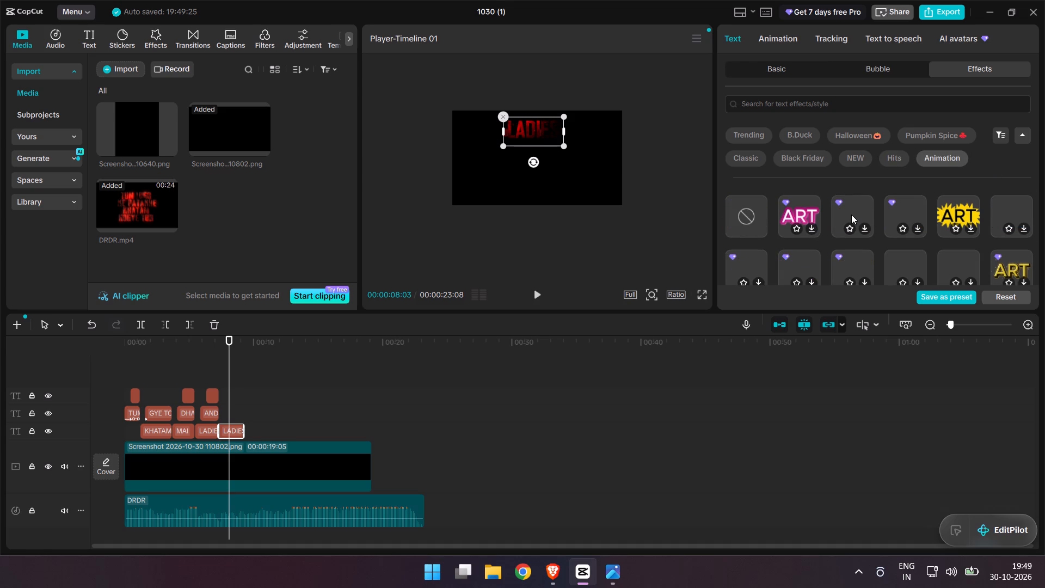
pyautogui.scroll(-1, 851, 215)
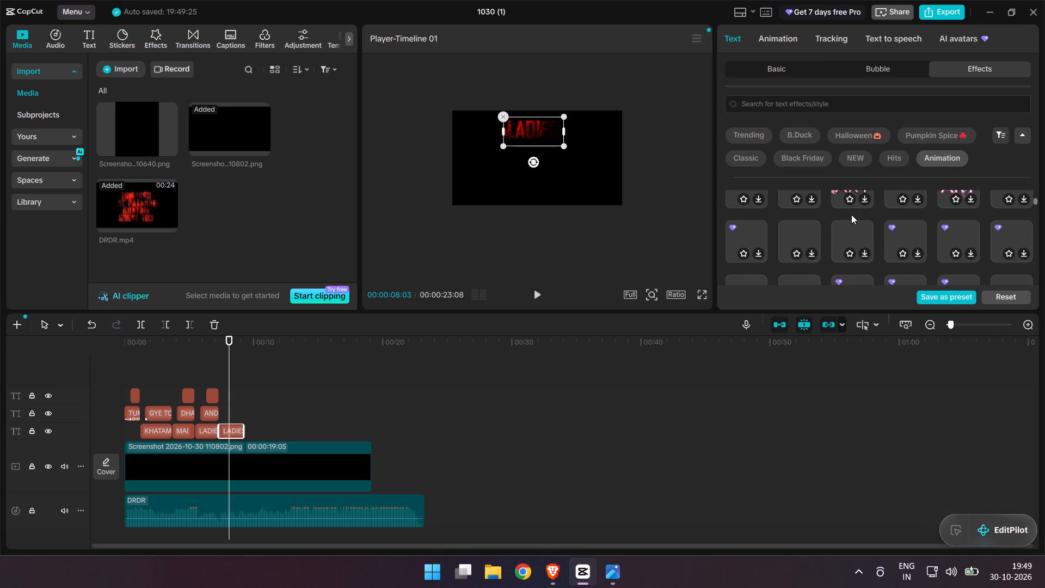
pyautogui.scroll(1, 851, 215)
pyautogui.scroll(-1, 851, 215)
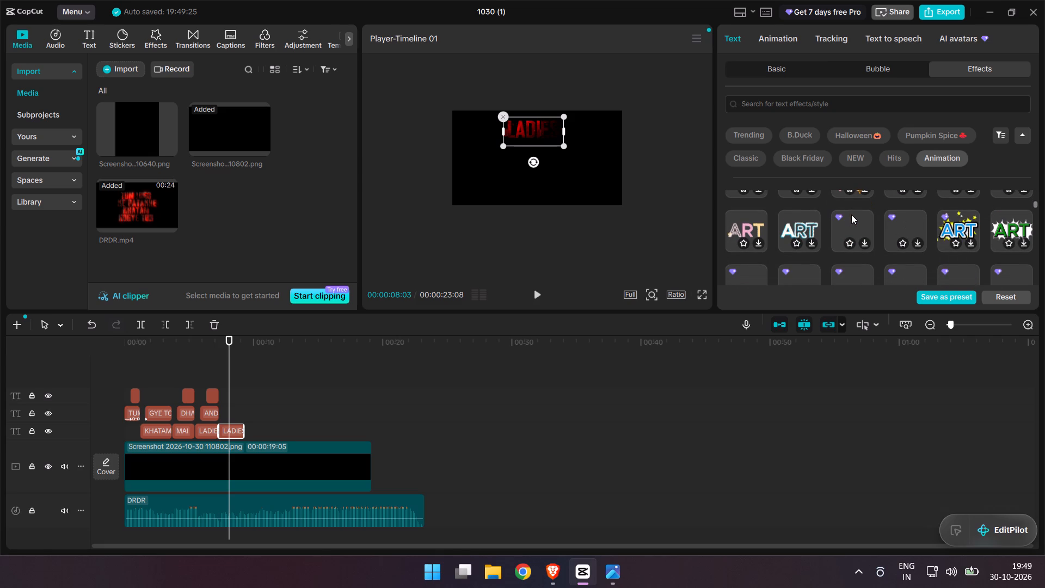
pyautogui.scroll(-1, 851, 215)
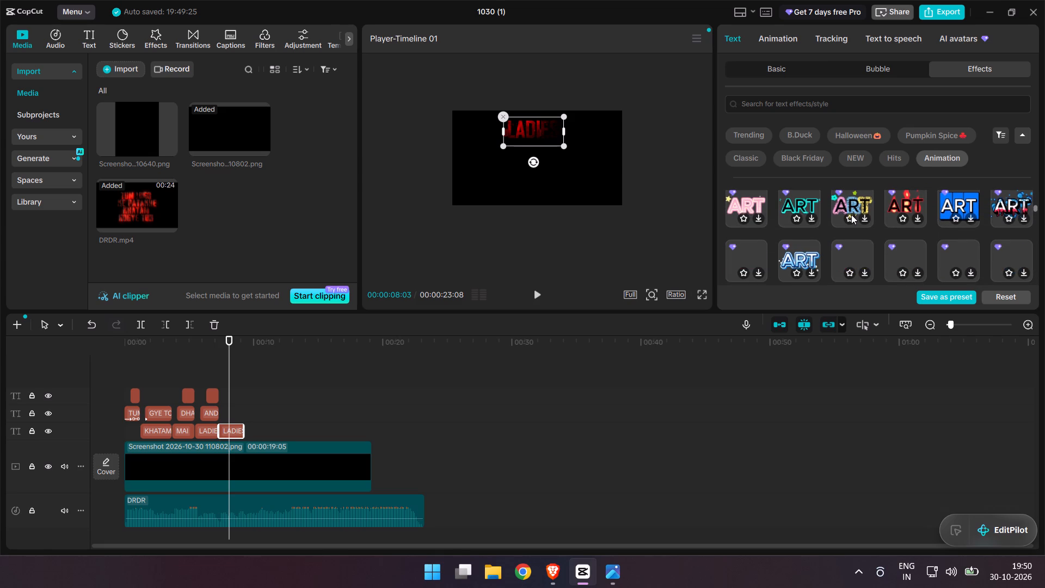
pyautogui.scroll(-3, 851, 215)
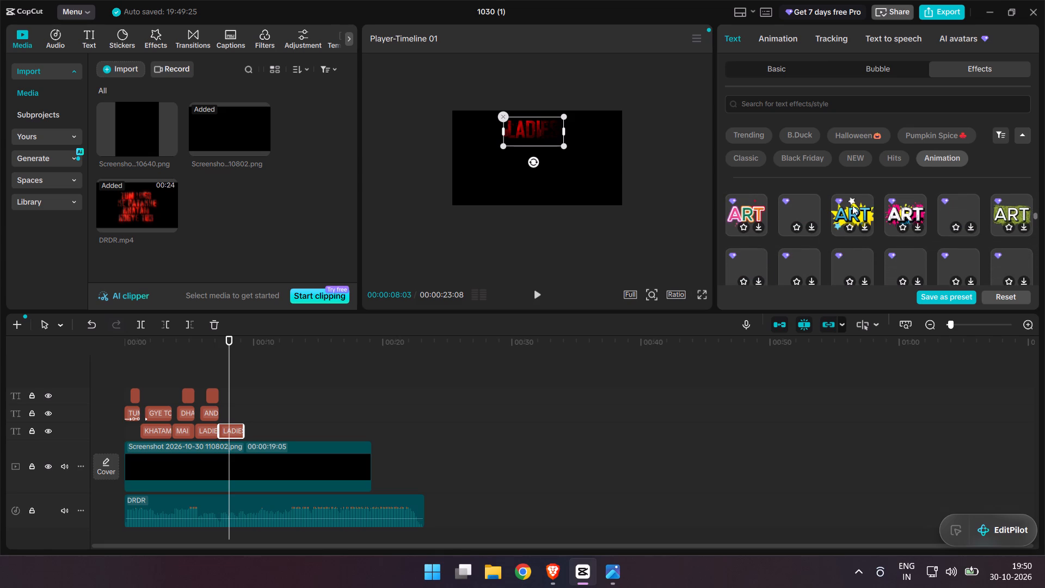
pyautogui.scroll(-1, 855, 200)
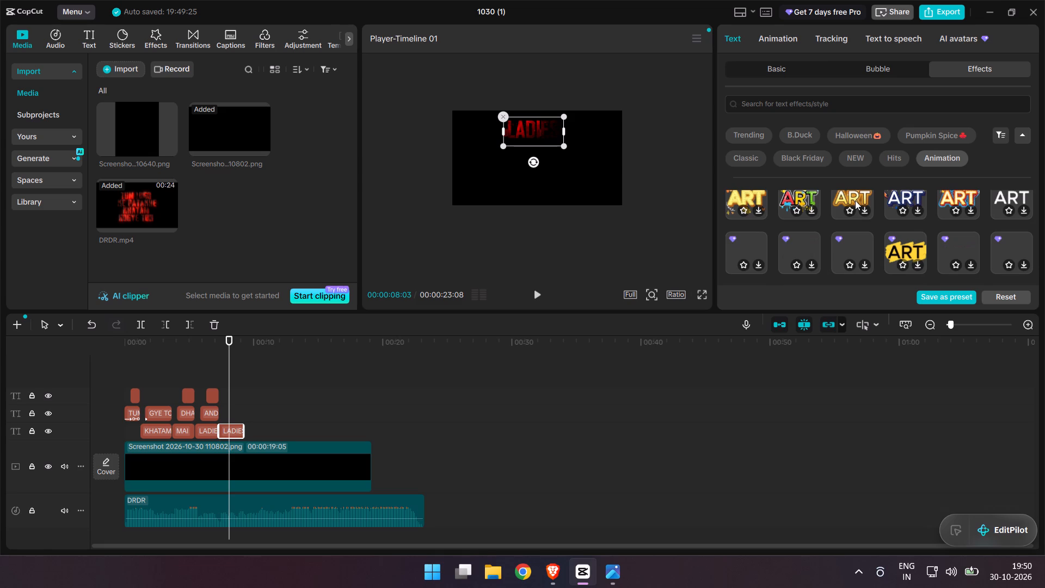
pyautogui.scroll(-1, 855, 200)
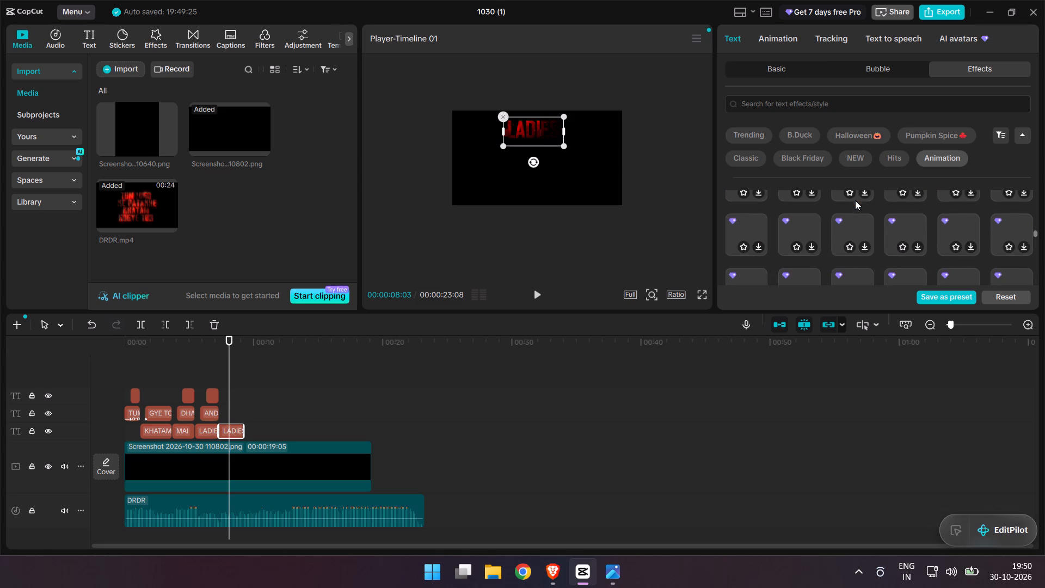
pyautogui.scroll(-1, 855, 200)
pyautogui.scroll(2, 855, 200)
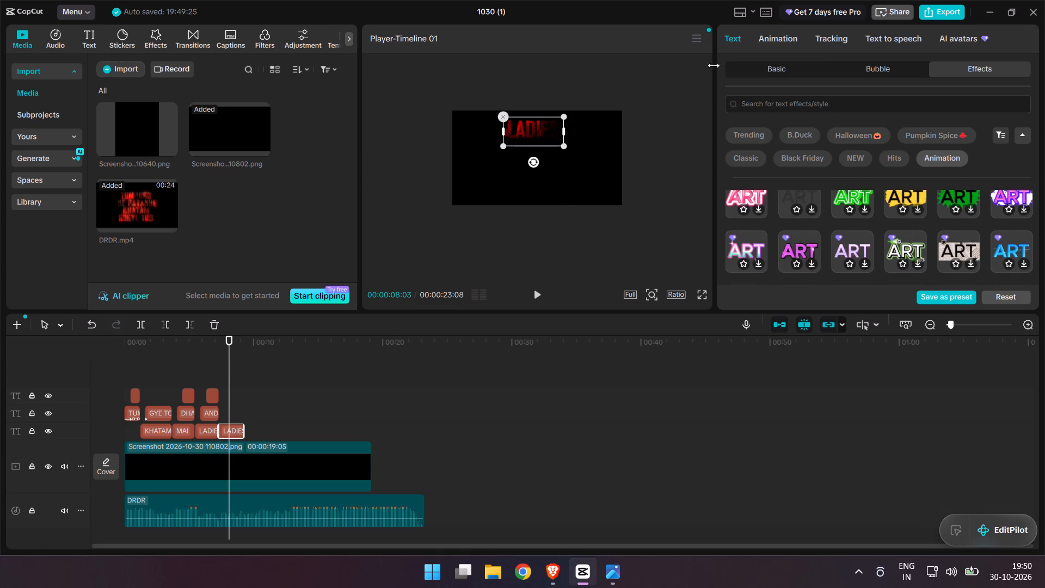
# Replace the text of the duplicated LADIES caption with YOU.
pyautogui.click(772, 65)
pyautogui.moveTo(776, 95); pyautogui.dragTo(698, 95)
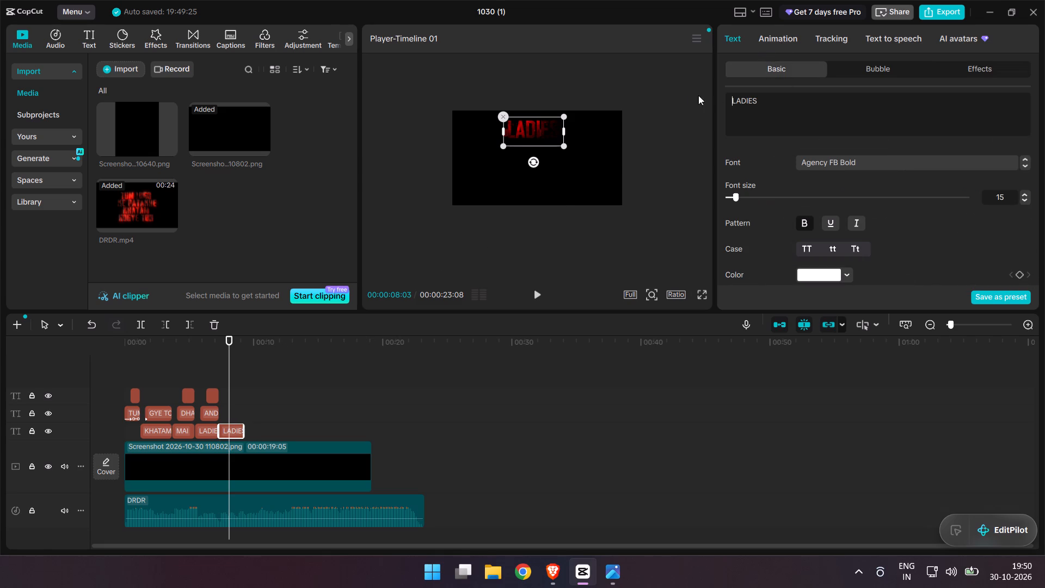
pyautogui.moveTo(698, 95); pyautogui.dragTo(684, 94)
pyautogui.moveTo(765, 100); pyautogui.dragTo(708, 99)
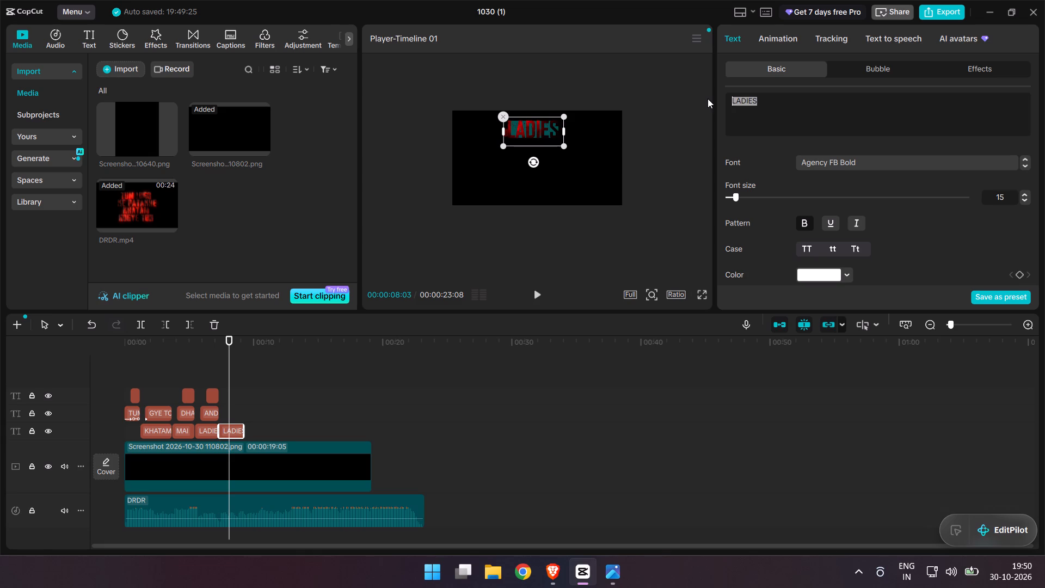
pyautogui.press('y')
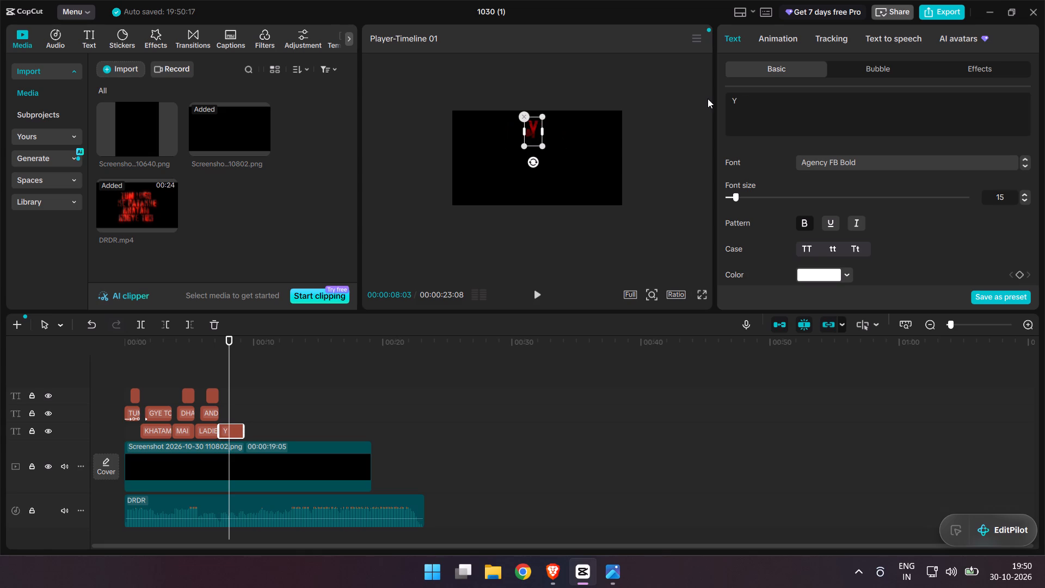
pyautogui.write('OU')
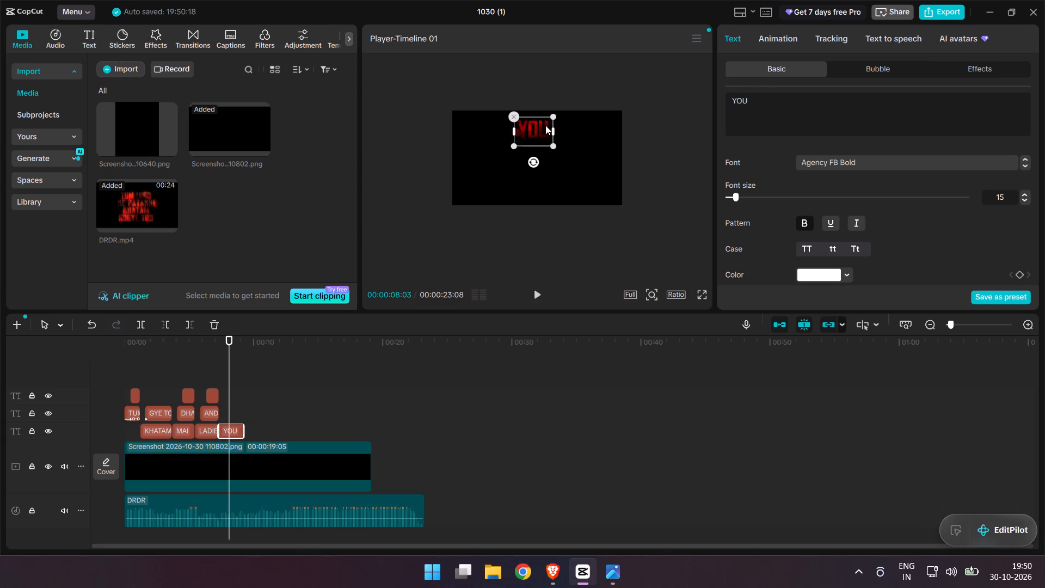
# Enlarge the YOU caption and move it to the upper-left corner of the video frame.
pyautogui.moveTo(552, 141); pyautogui.dragTo(563, 149)
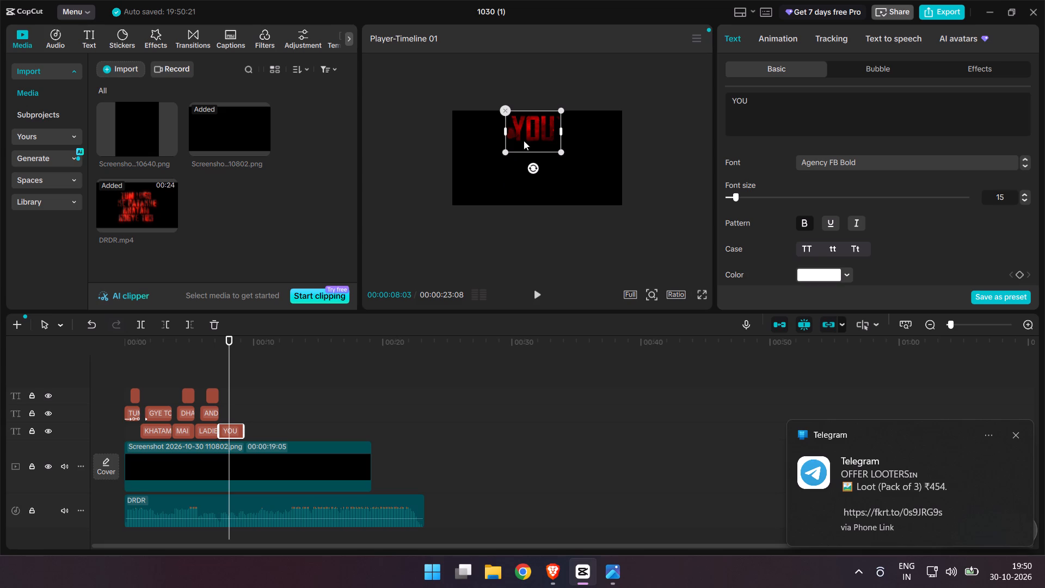
pyautogui.moveTo(537, 132); pyautogui.dragTo(488, 136)
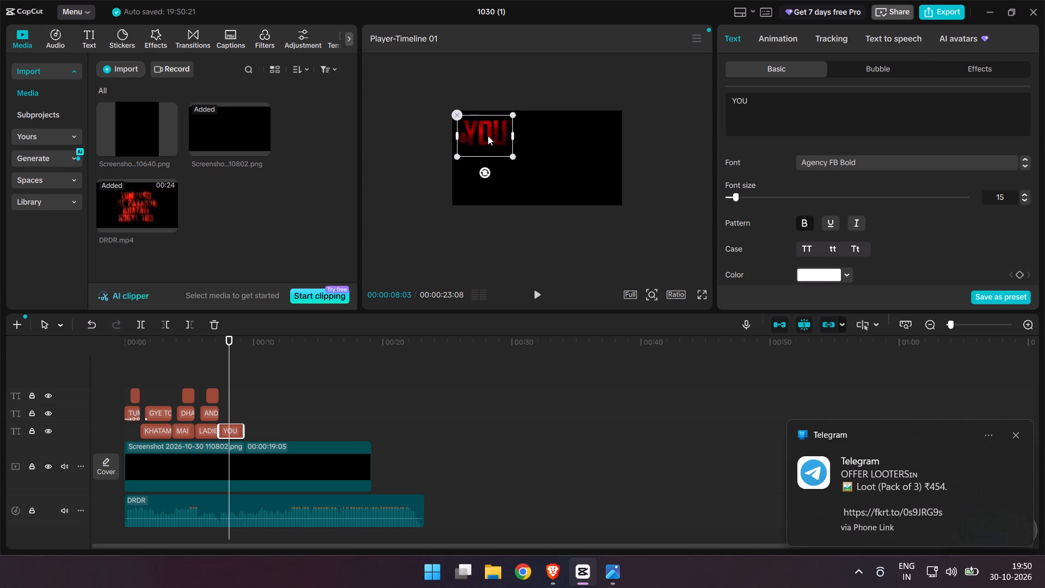
pyautogui.moveTo(488, 136); pyautogui.dragTo(488, 133)
pyautogui.click(586, 320)
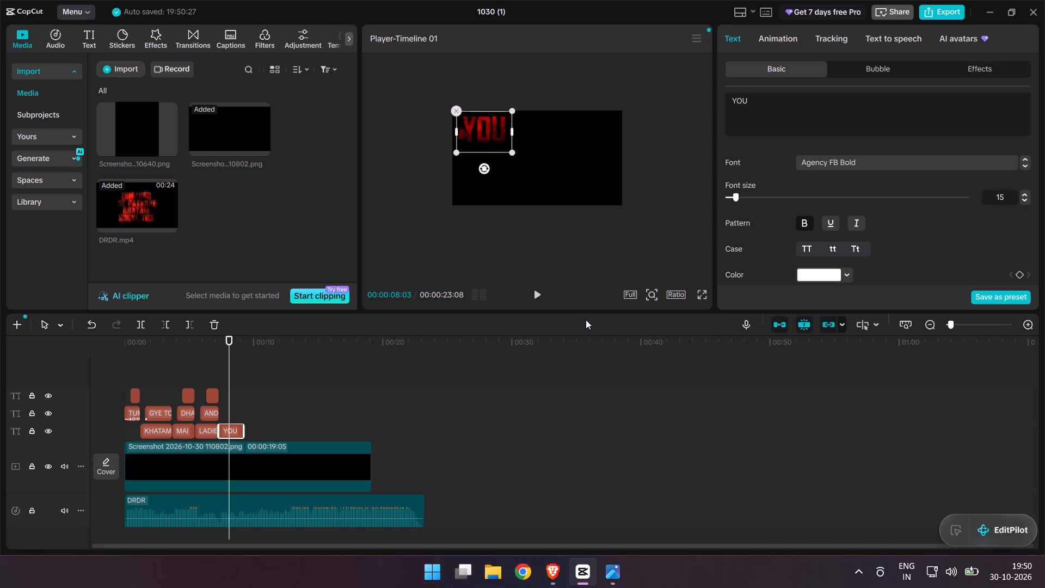
pyautogui.click(600, 271)
pyautogui.click(635, 462)
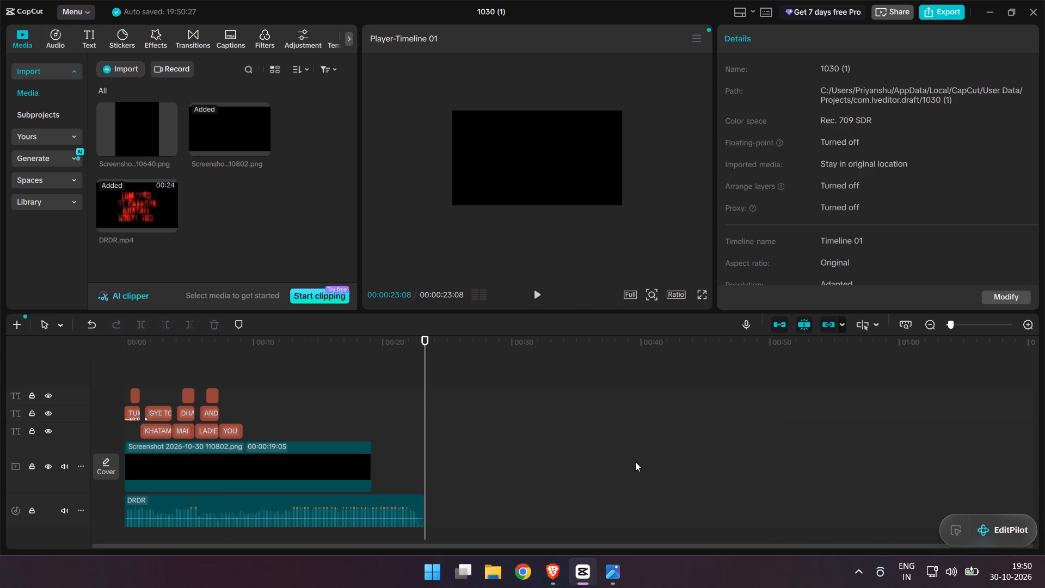
# Duplicate the YOU clip onto the middle text track and, after playing the audio for timing, start the copy at 00:00:07:21.
pyautogui.click(193, 338)
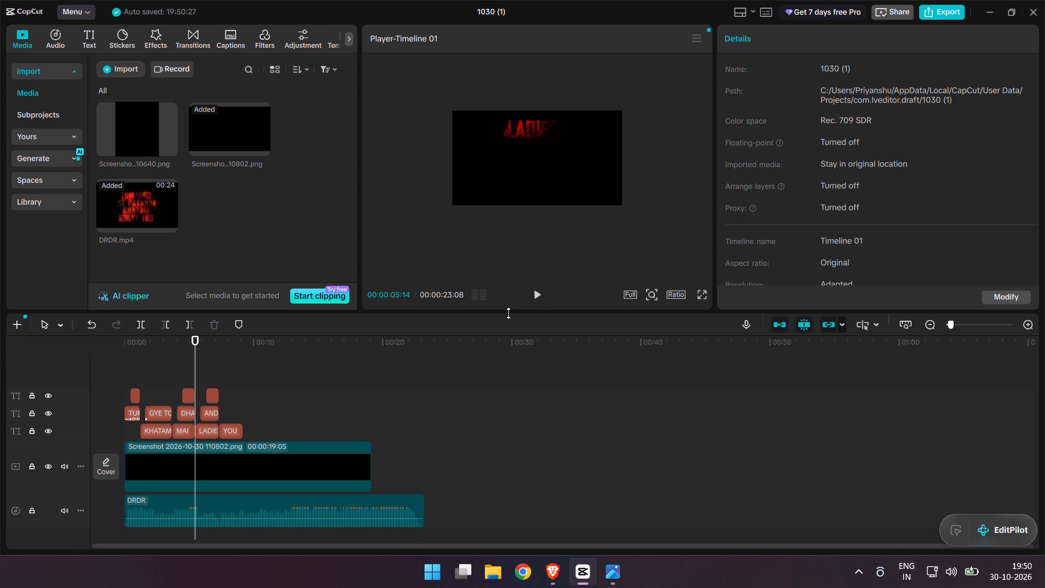
pyautogui.click(537, 302)
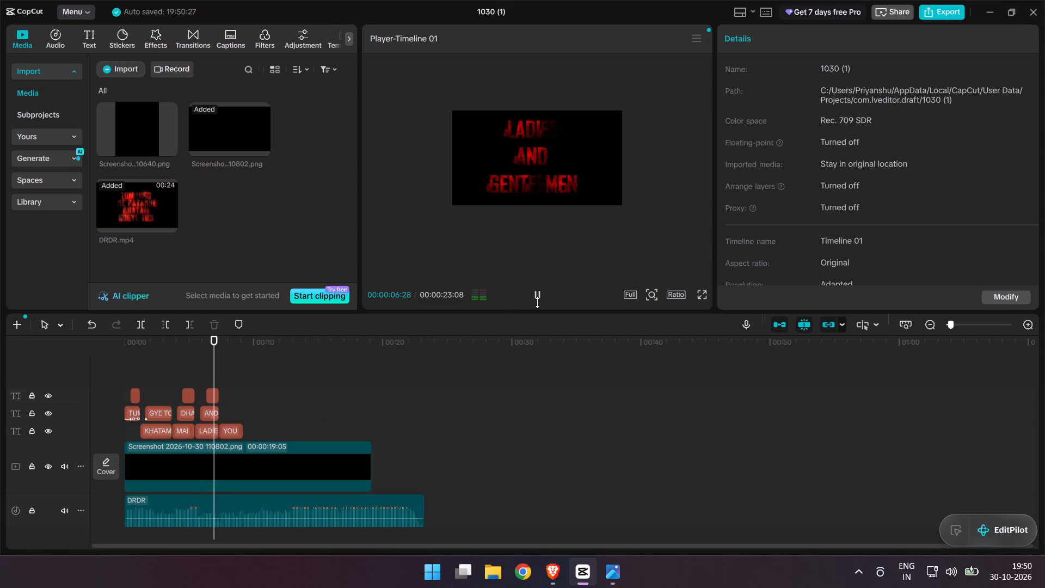
pyautogui.click(537, 302)
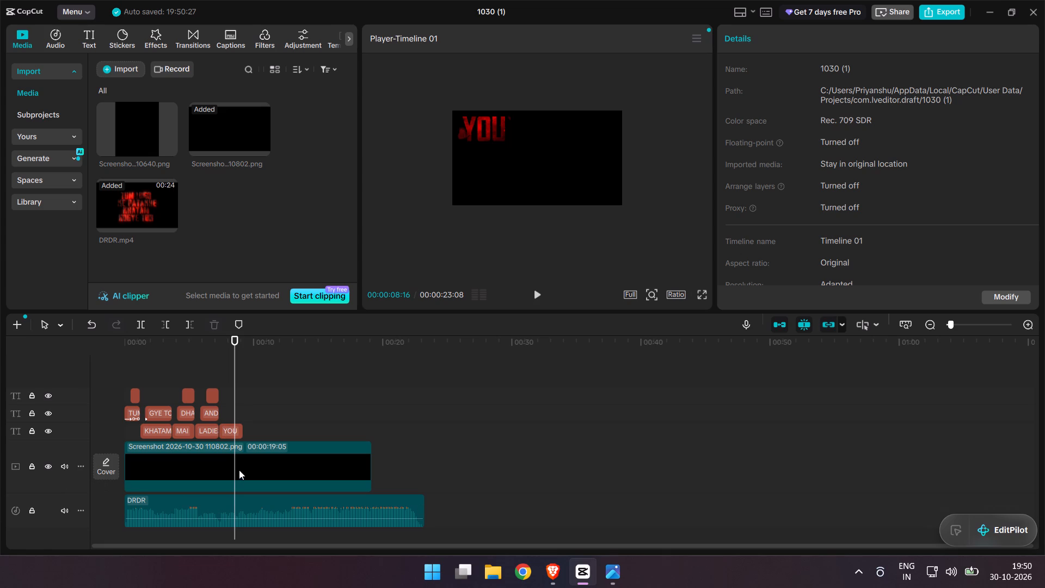
pyautogui.click(236, 432)
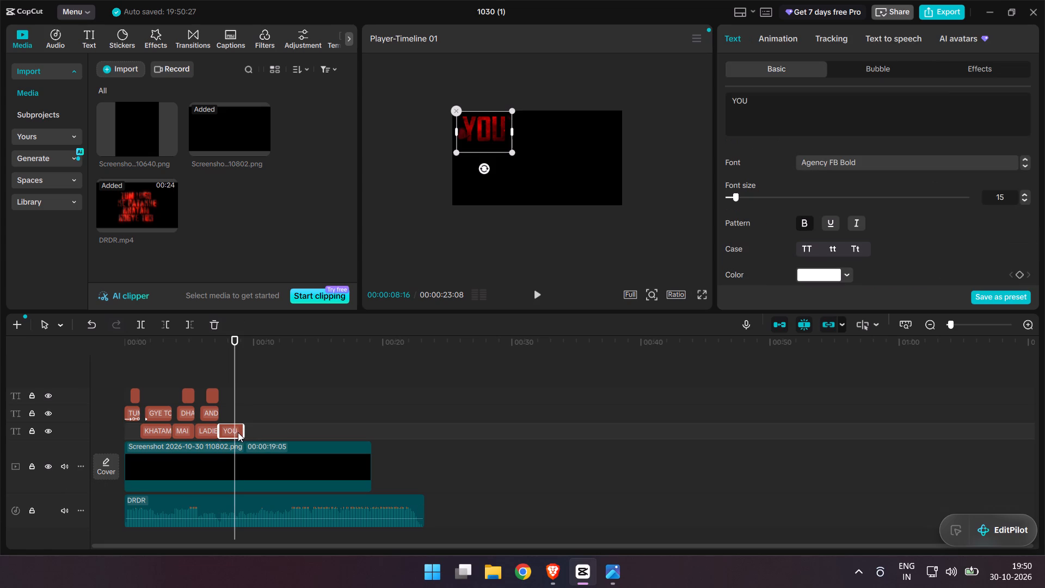
pyautogui.hotkey('ctrl', 'c')
pyautogui.hotkey('ctrl', 'v')
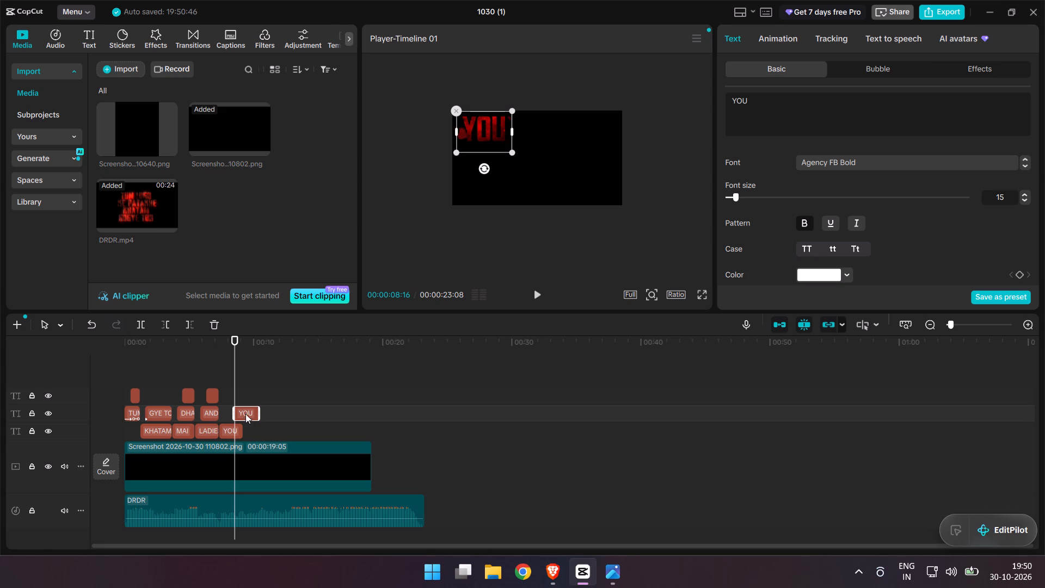
pyautogui.click(247, 413)
pyautogui.click(237, 334)
pyautogui.moveTo(234, 340); pyautogui.dragTo(190, 335)
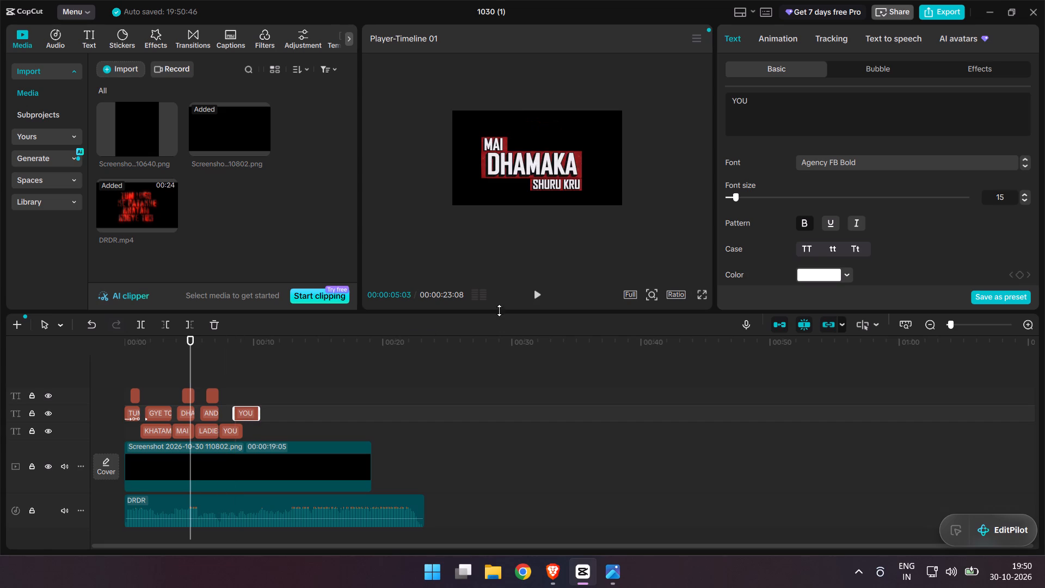
pyautogui.click(540, 290)
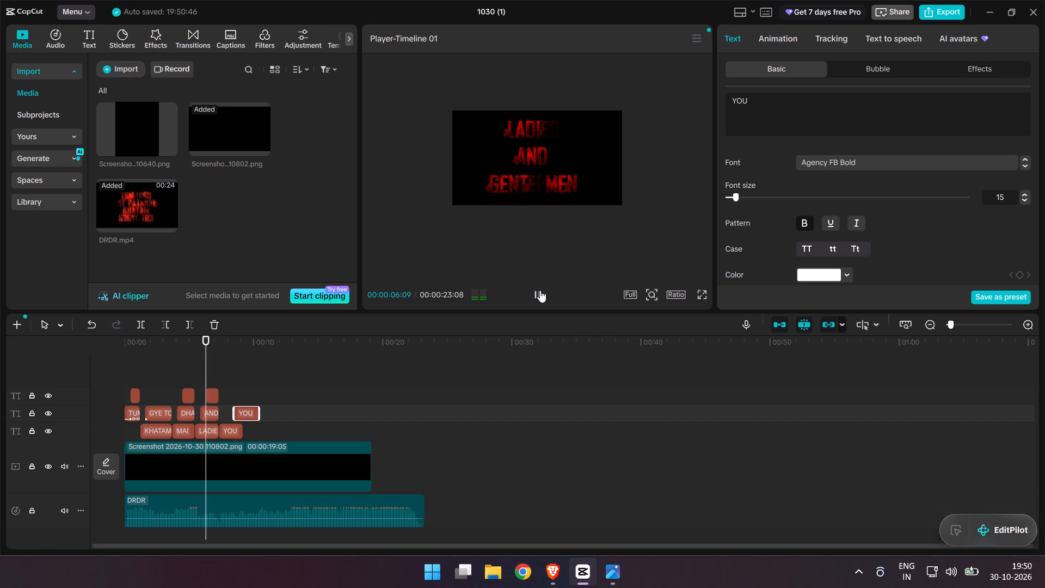
pyautogui.click(540, 290)
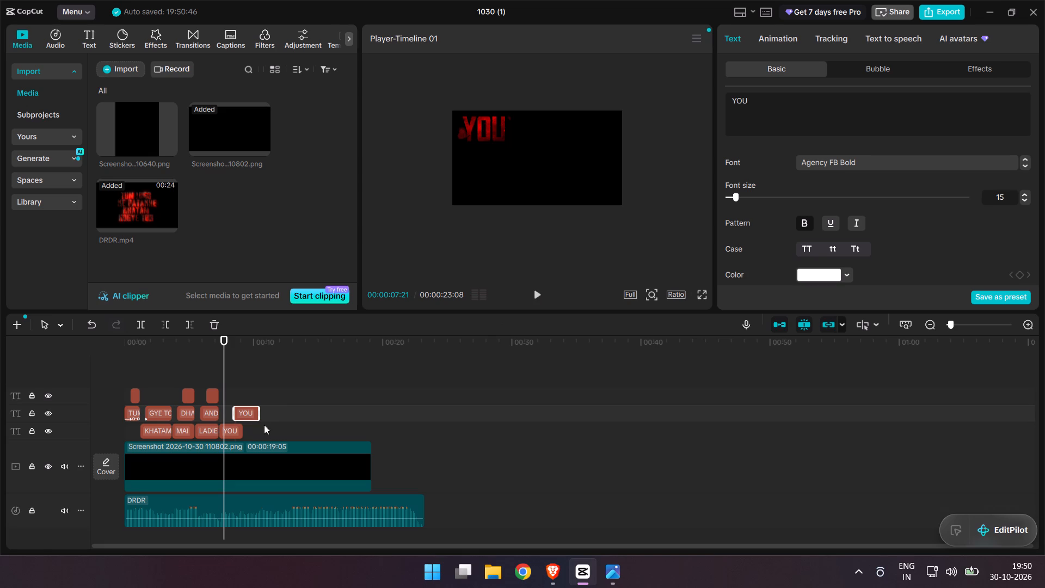
pyautogui.moveTo(245, 412); pyautogui.dragTo(237, 413)
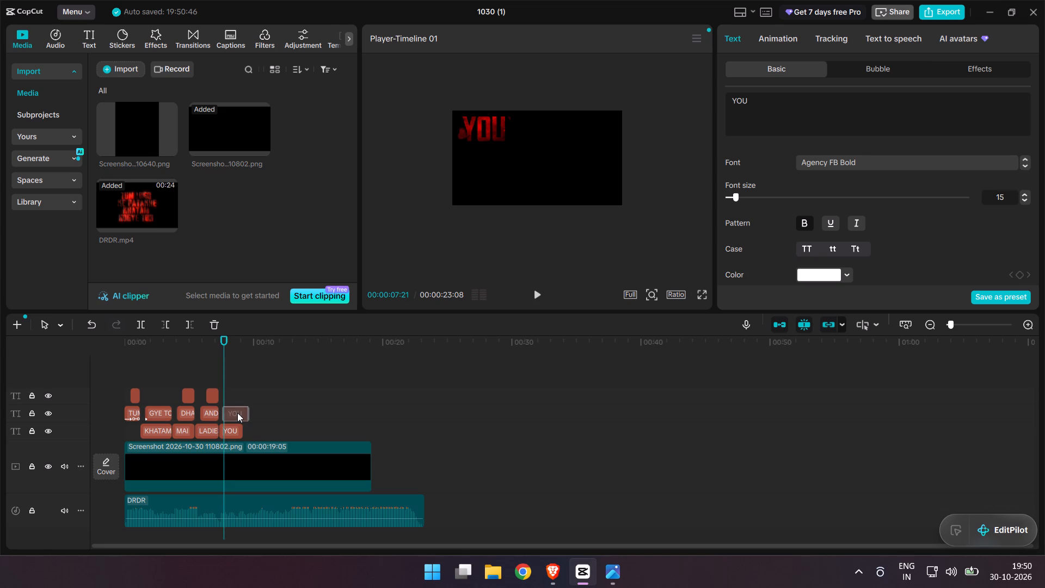
pyautogui.moveTo(237, 413); pyautogui.dragTo(235, 414)
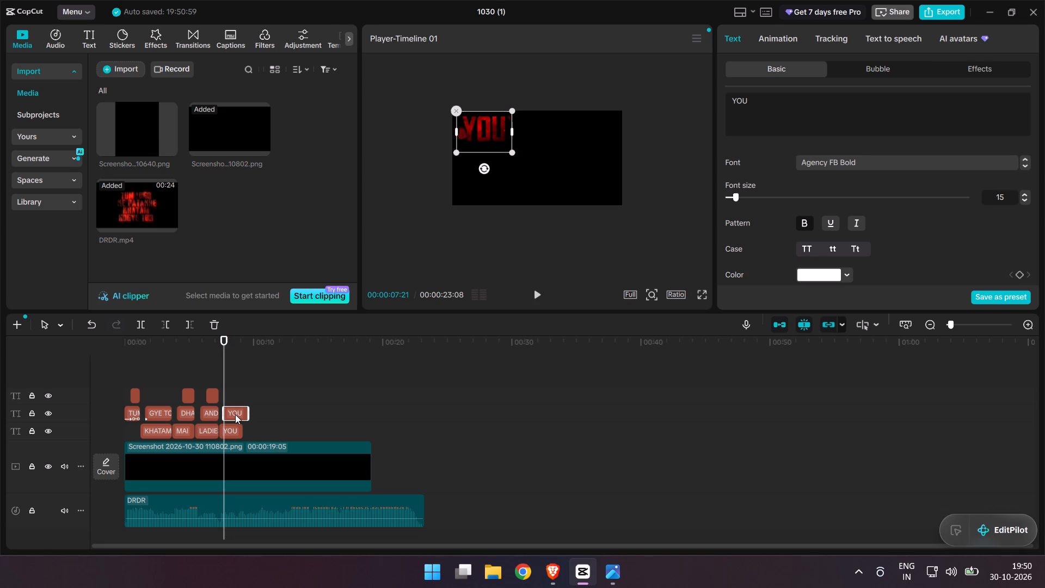
pyautogui.moveTo(235, 414); pyautogui.dragTo(235, 419)
# Change the duplicated YOU caption to ARE and move it to the centre of the video frame.
pyautogui.moveTo(748, 103); pyautogui.dragTo(712, 100)
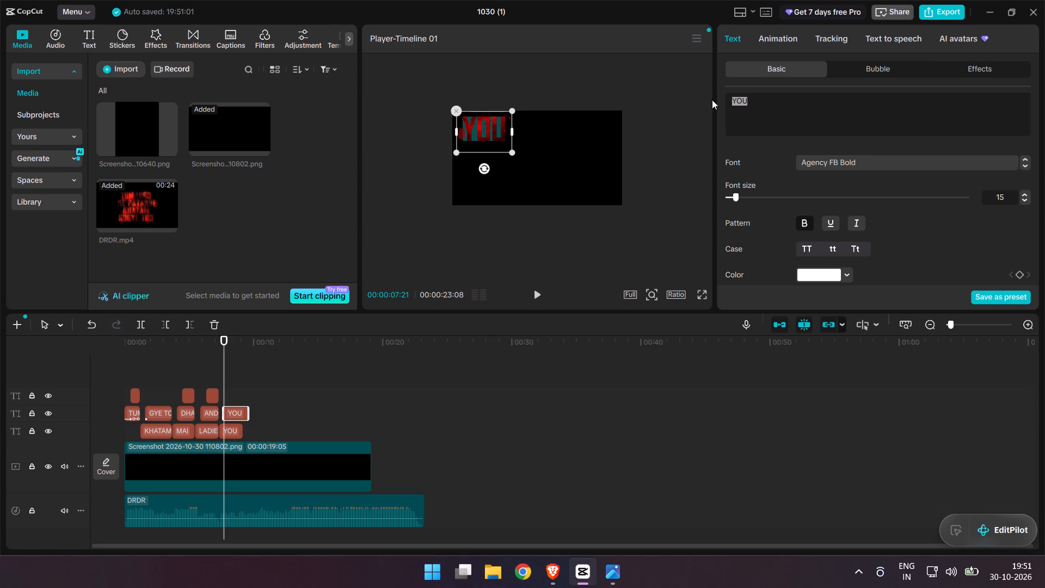
pyautogui.write('ARE')
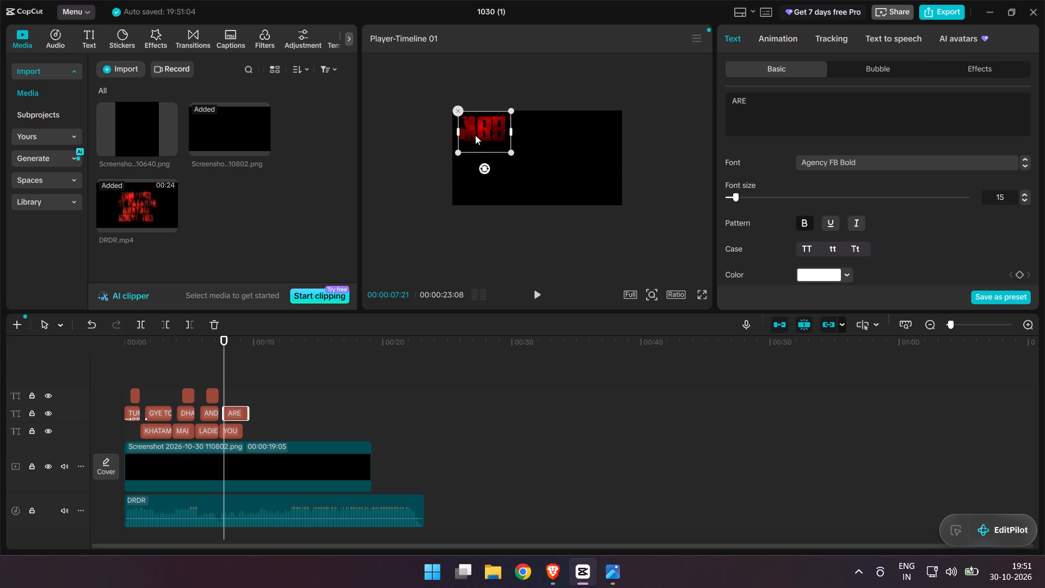
pyautogui.moveTo(475, 134); pyautogui.dragTo(524, 162)
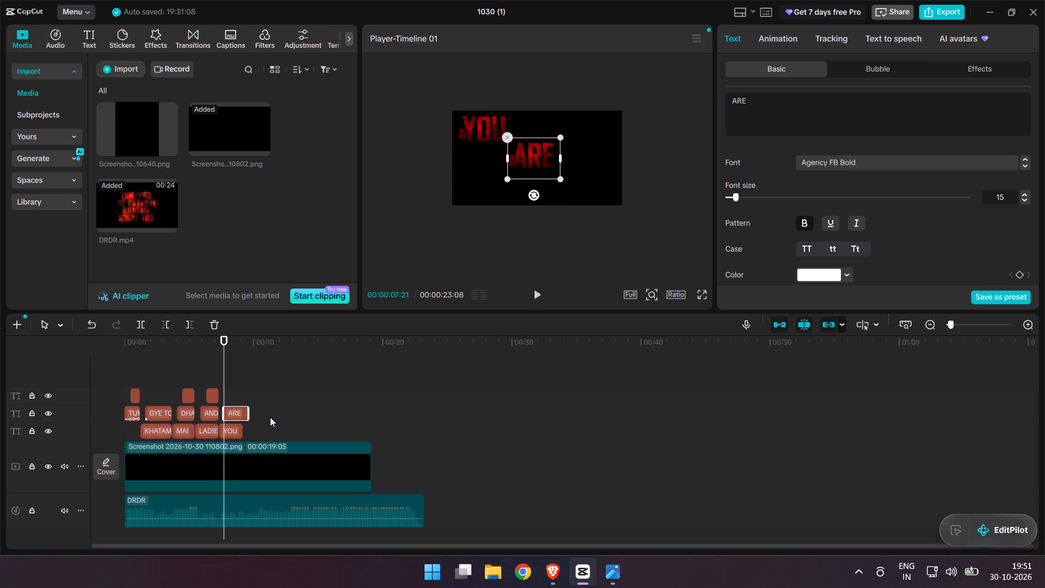
# Paste another YOU clip on the top text track, start it slightly after the ARE clip, and play back the section for timing.
pyautogui.click(242, 394)
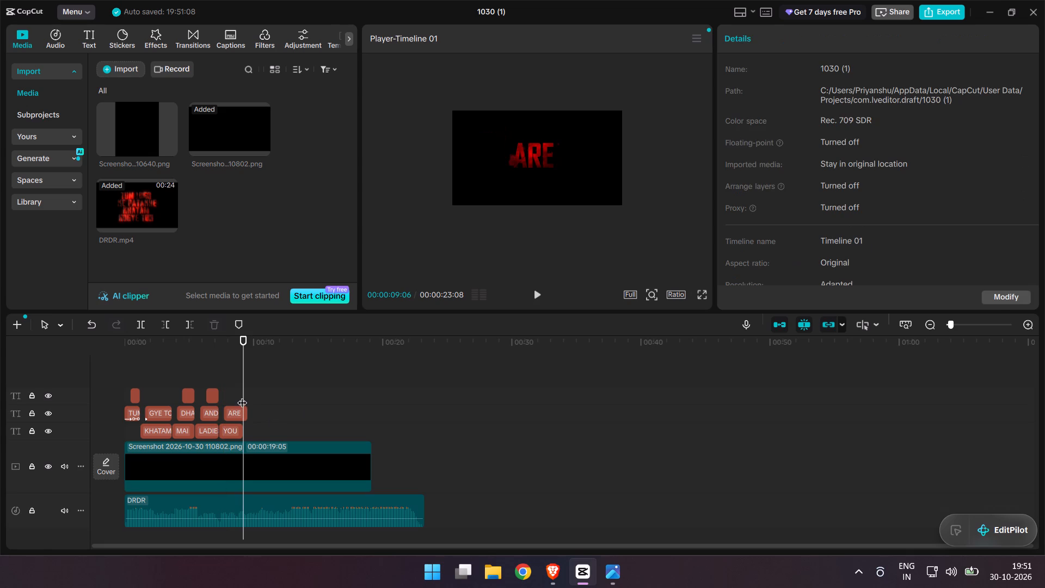
pyautogui.click(226, 392)
pyautogui.hotkey('ctrl', 'v')
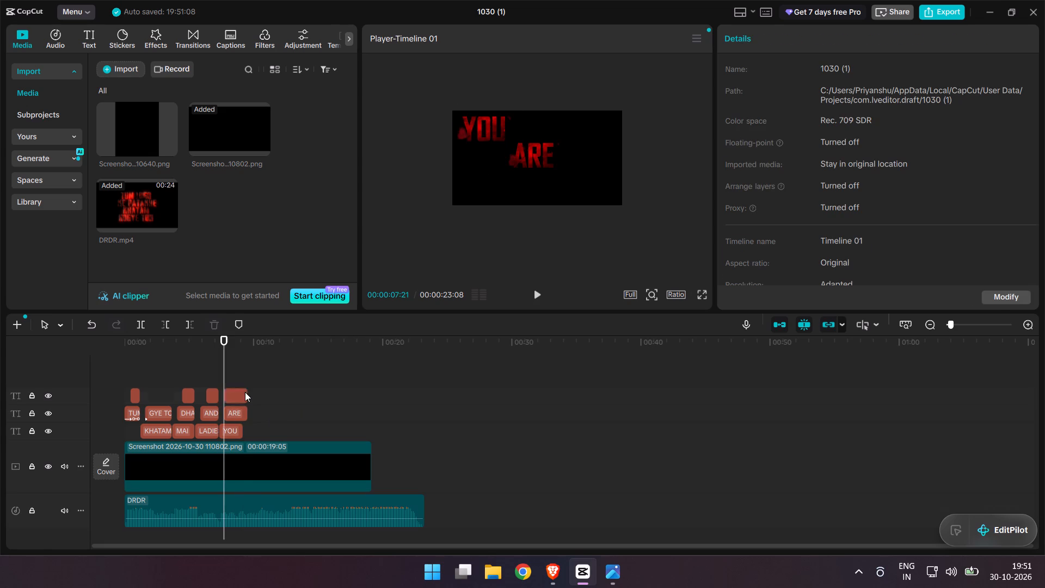
pyautogui.moveTo(232, 396); pyautogui.dragTo(238, 397)
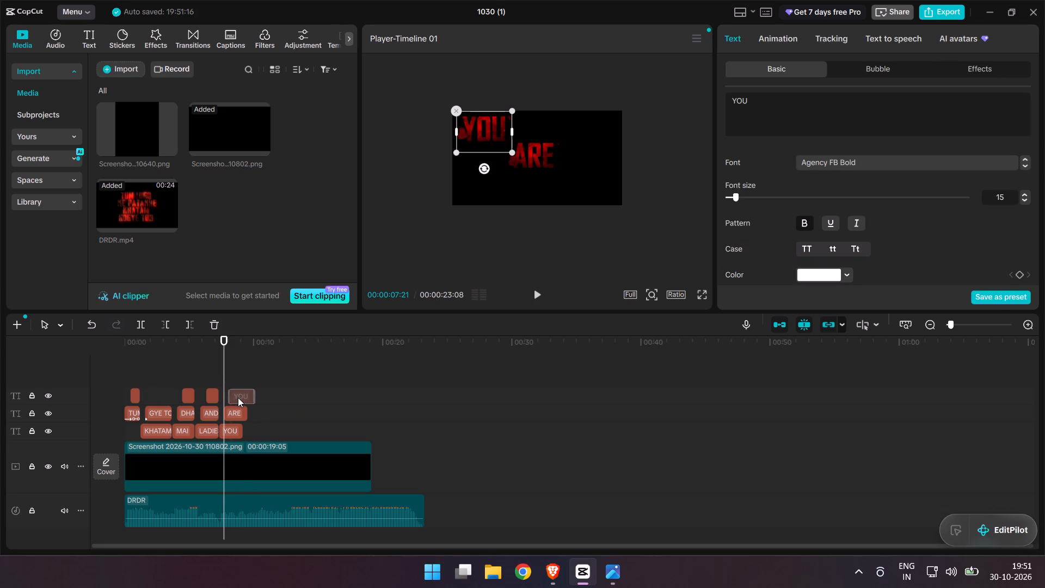
pyautogui.moveTo(238, 397); pyautogui.dragTo(237, 397)
pyautogui.moveTo(223, 338); pyautogui.dragTo(205, 332)
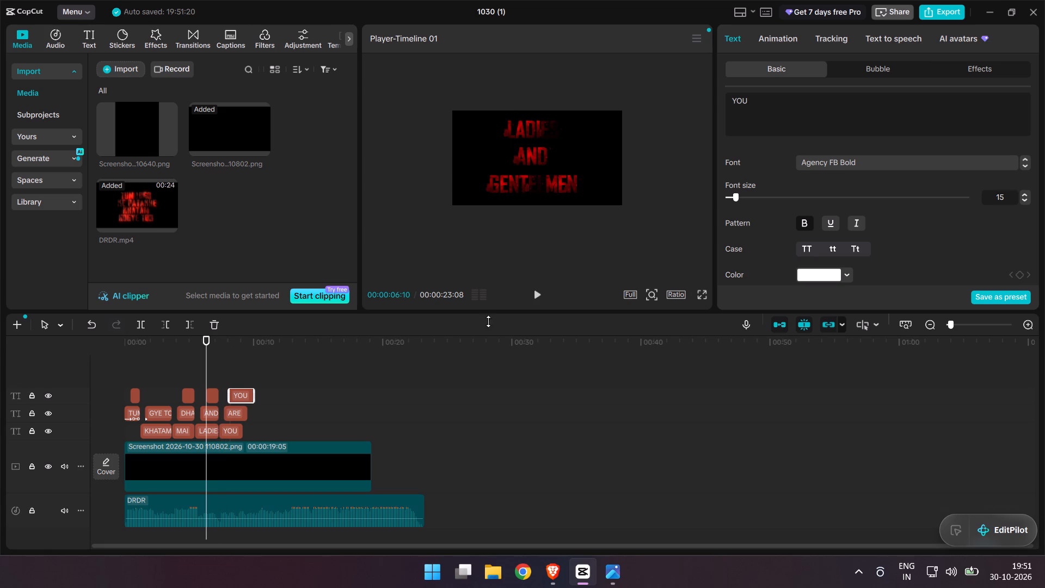
pyautogui.click(539, 295)
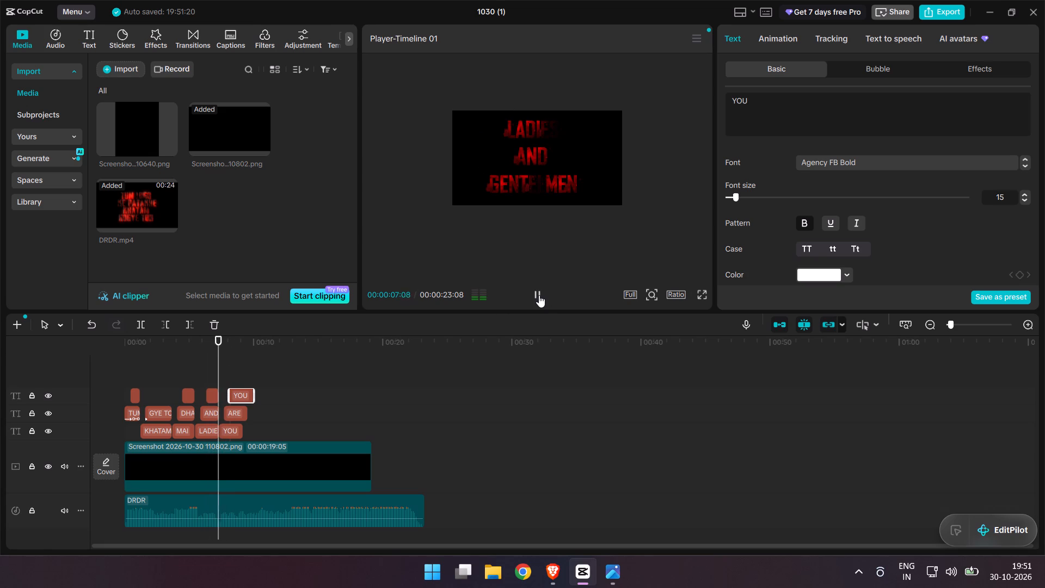
pyautogui.click(539, 295)
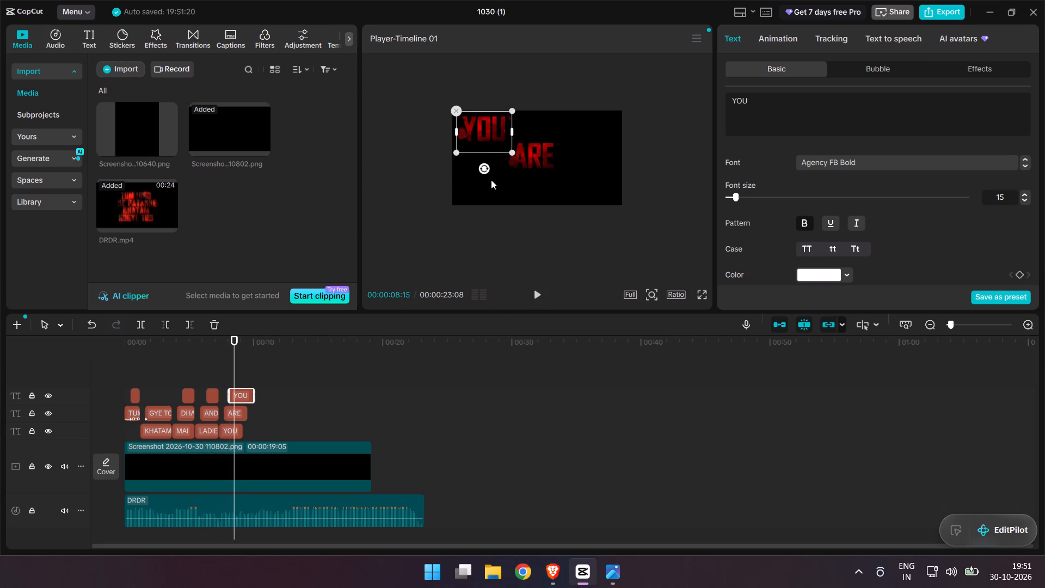
# Move the top-track YOU caption to the lower-right corner of the video frame and change its text to STILL.
pyautogui.moveTo(484, 139); pyautogui.dragTo(586, 191)
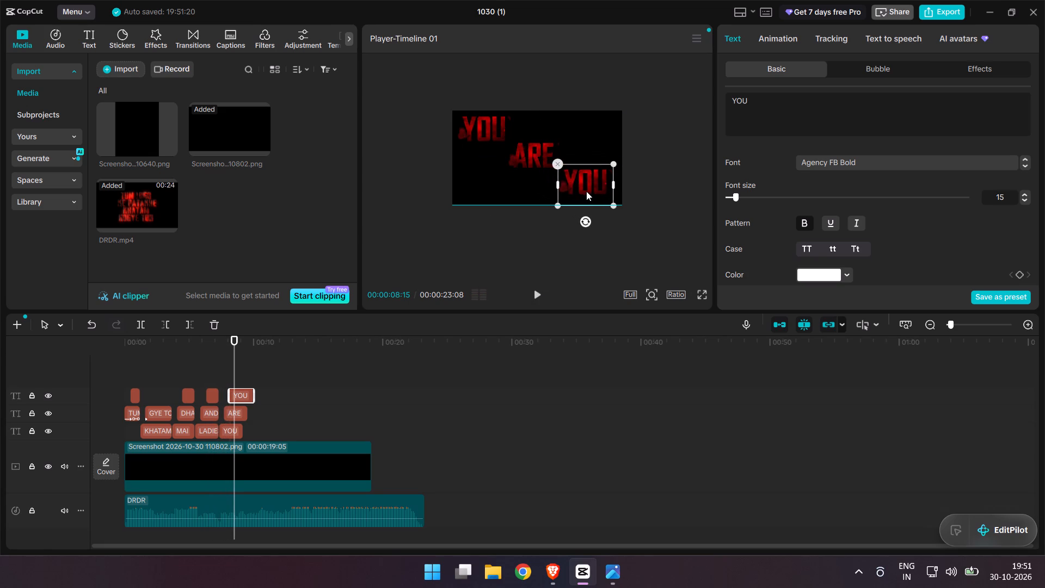
pyautogui.moveTo(586, 191); pyautogui.dragTo(593, 193)
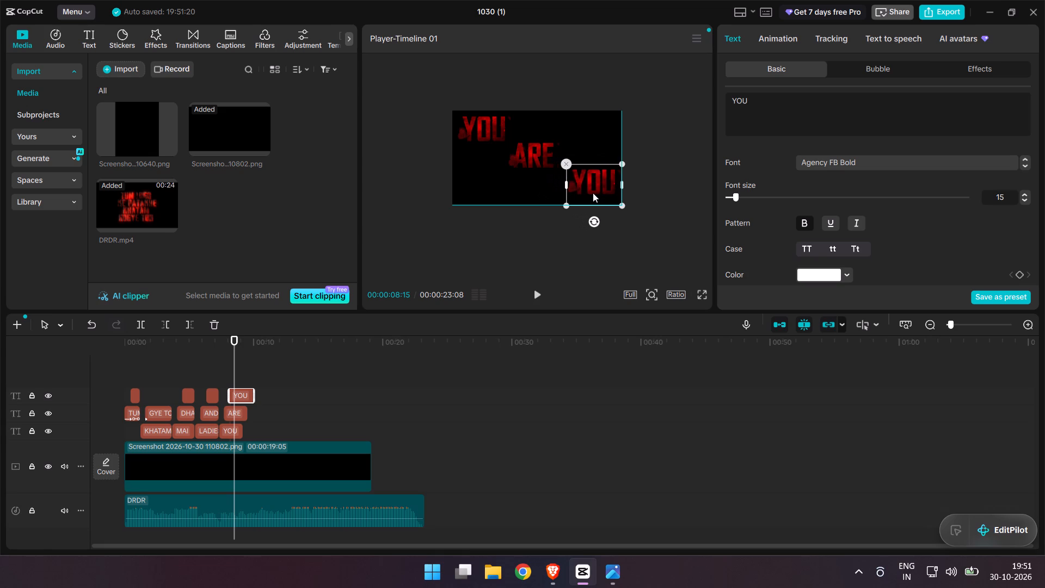
pyautogui.moveTo(593, 193); pyautogui.dragTo(591, 193)
pyautogui.moveTo(759, 105); pyautogui.dragTo(737, 102)
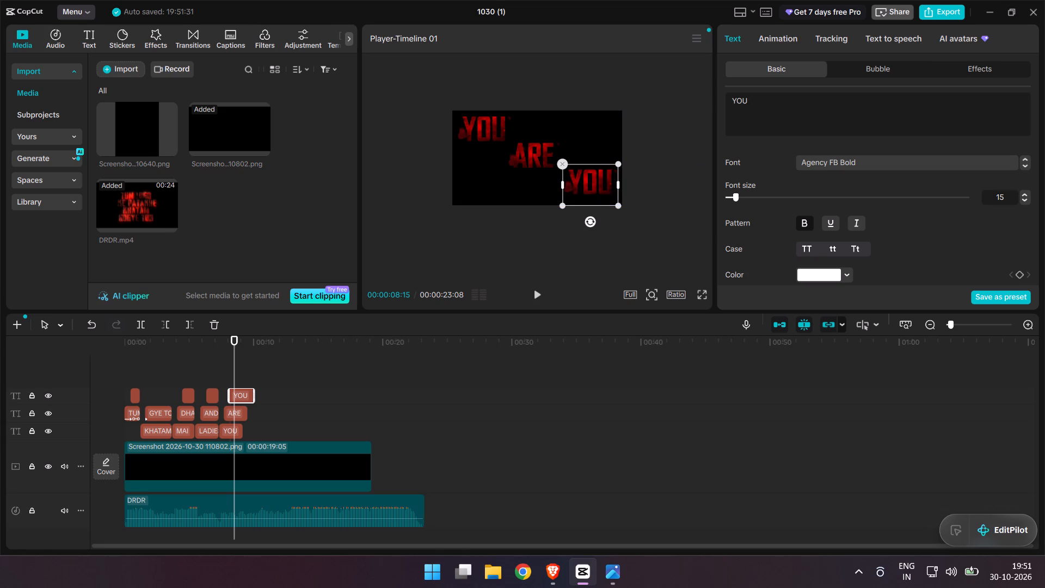
pyautogui.moveTo(737, 102); pyautogui.dragTo(708, 101)
pyautogui.press('s')
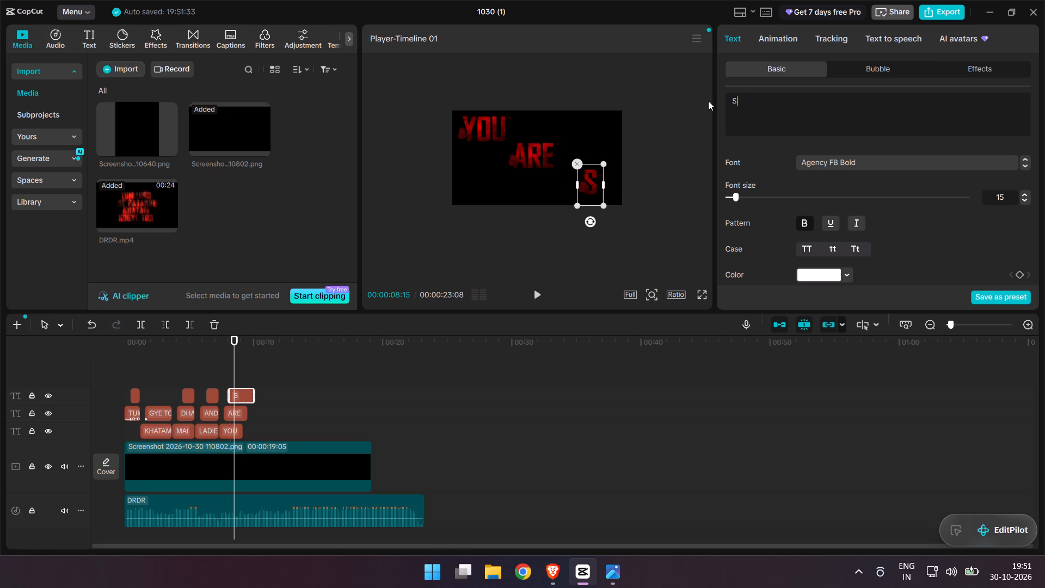
pyautogui.write('TILL')
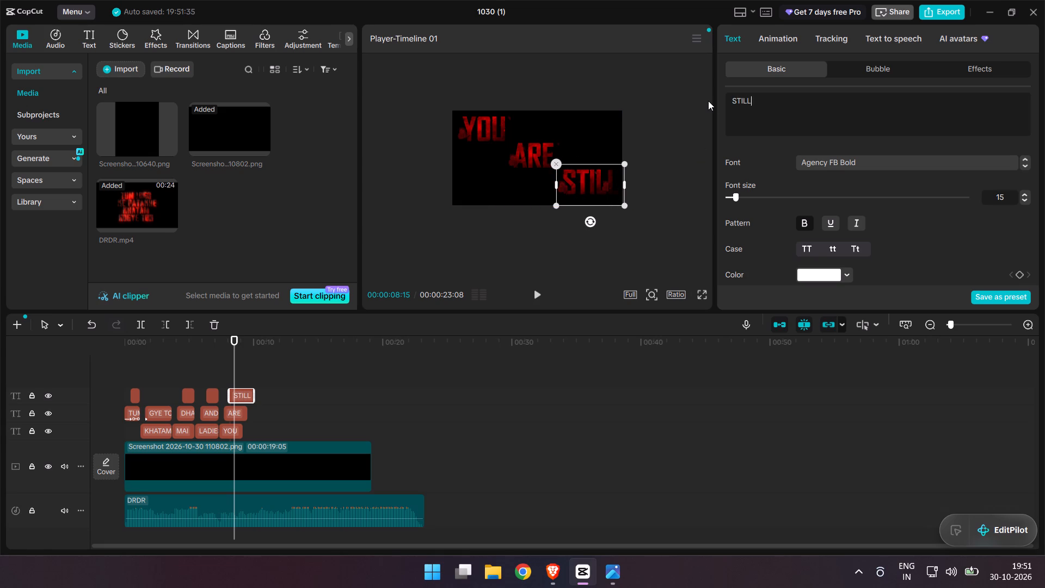
pyautogui.click(587, 177)
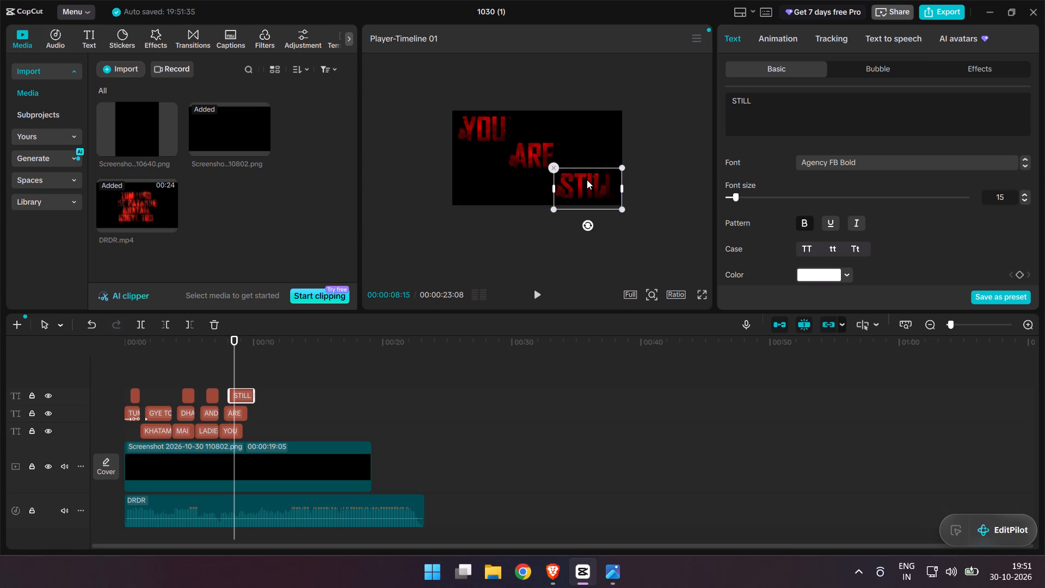
# Play back the timeline from the start and replay the YOU ARE STILL section for timing, stopping at 00:00:08:24.
pyautogui.click(694, 194)
pyautogui.moveTo(517, 279); pyautogui.dragTo(462, 281)
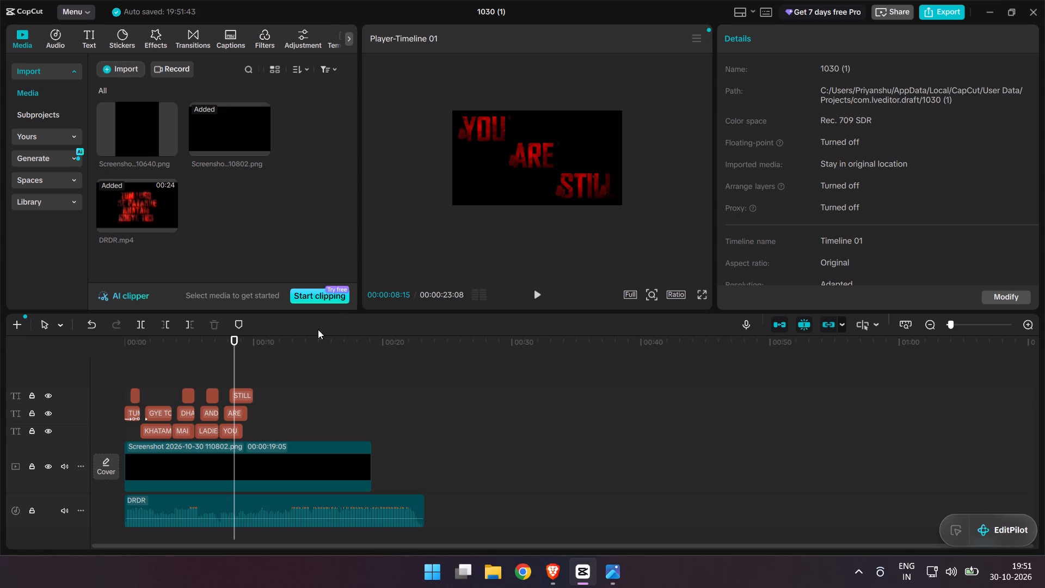
pyautogui.moveTo(233, 339); pyautogui.dragTo(86, 337)
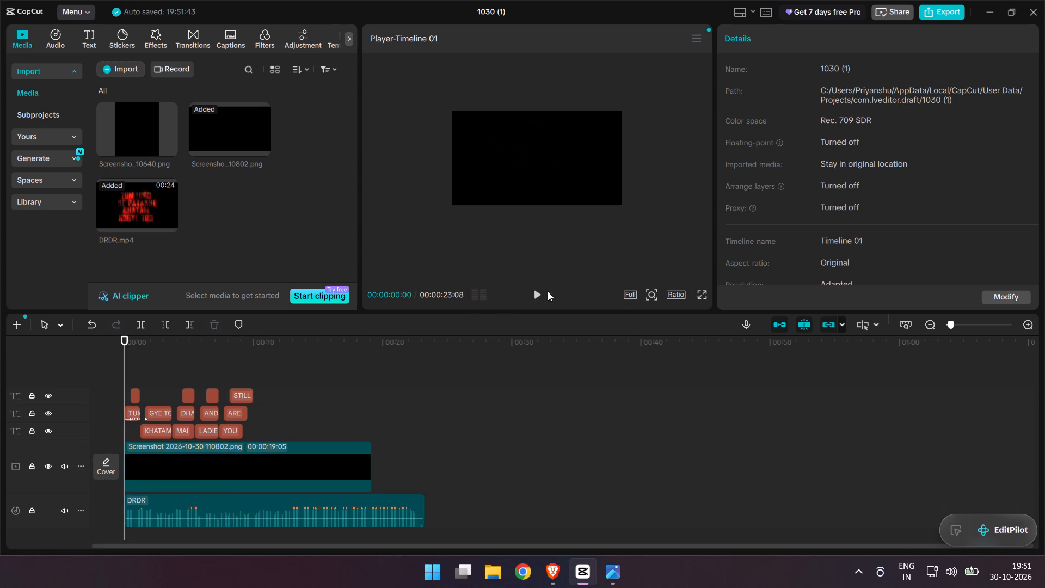
pyautogui.click(542, 292)
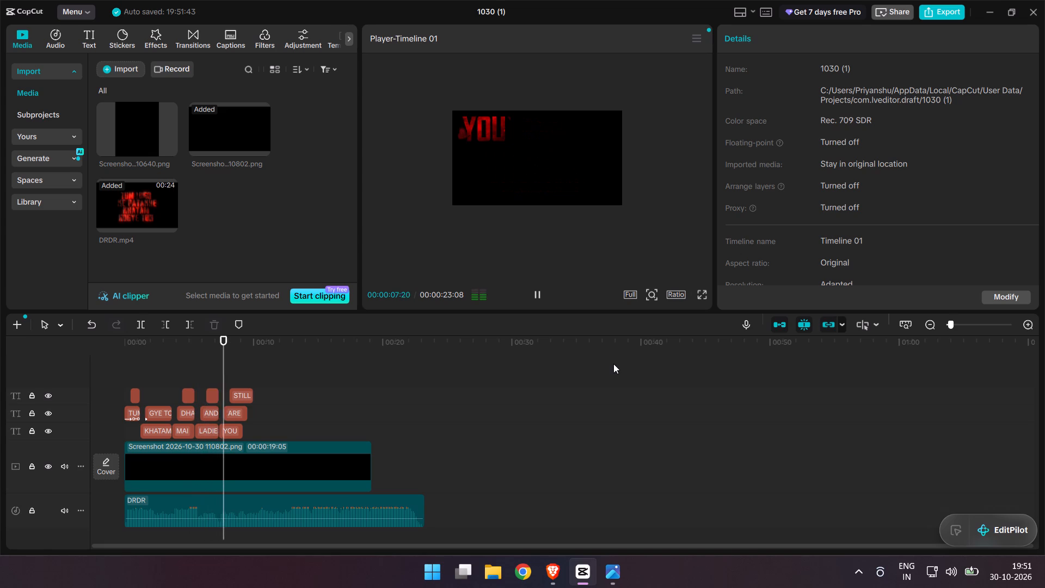
pyautogui.click(536, 292)
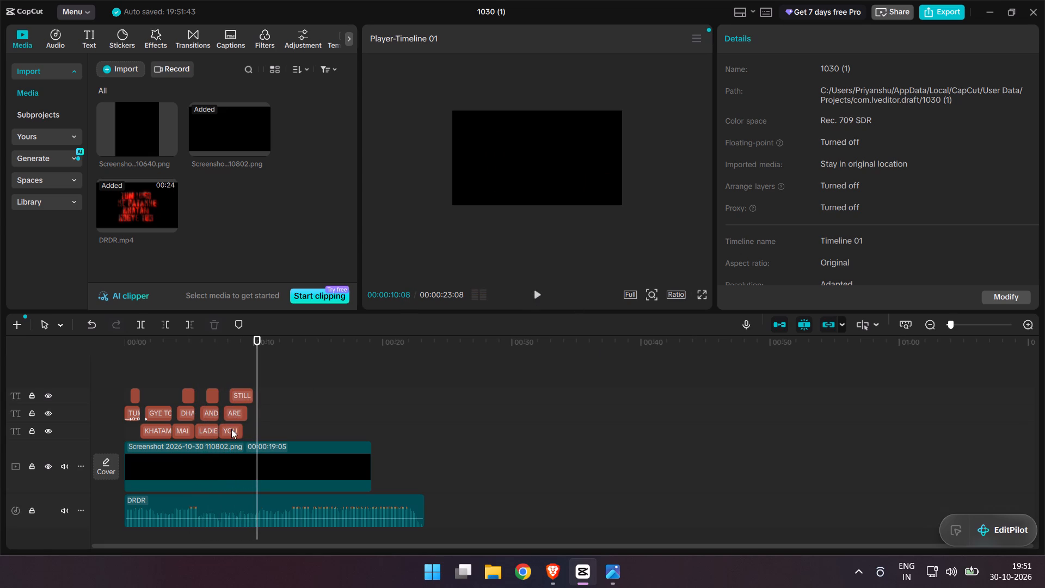
pyautogui.click(231, 429)
pyautogui.moveTo(256, 354); pyautogui.dragTo(204, 344)
pyautogui.click(539, 299)
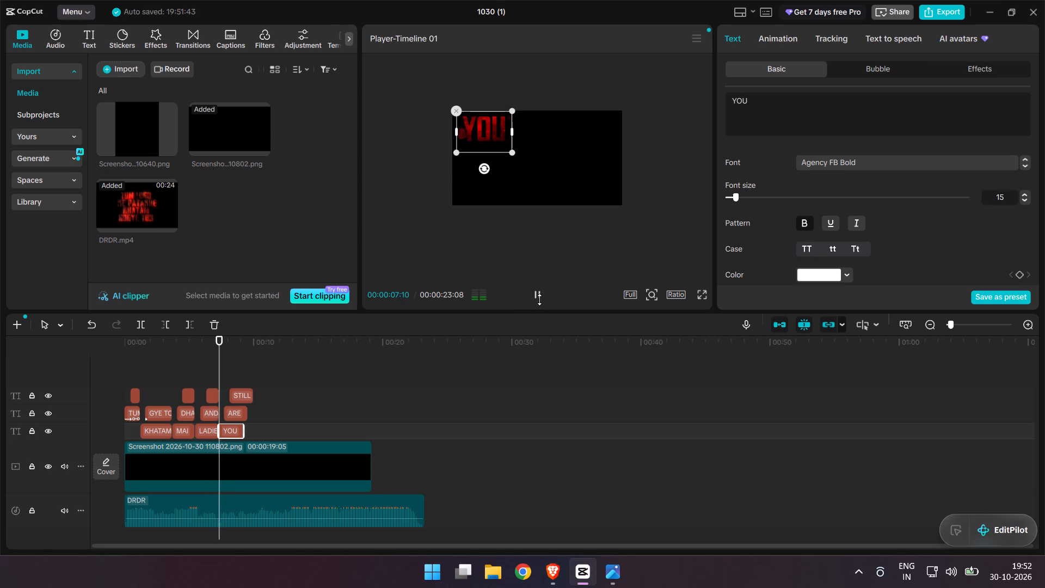
pyautogui.click(539, 299)
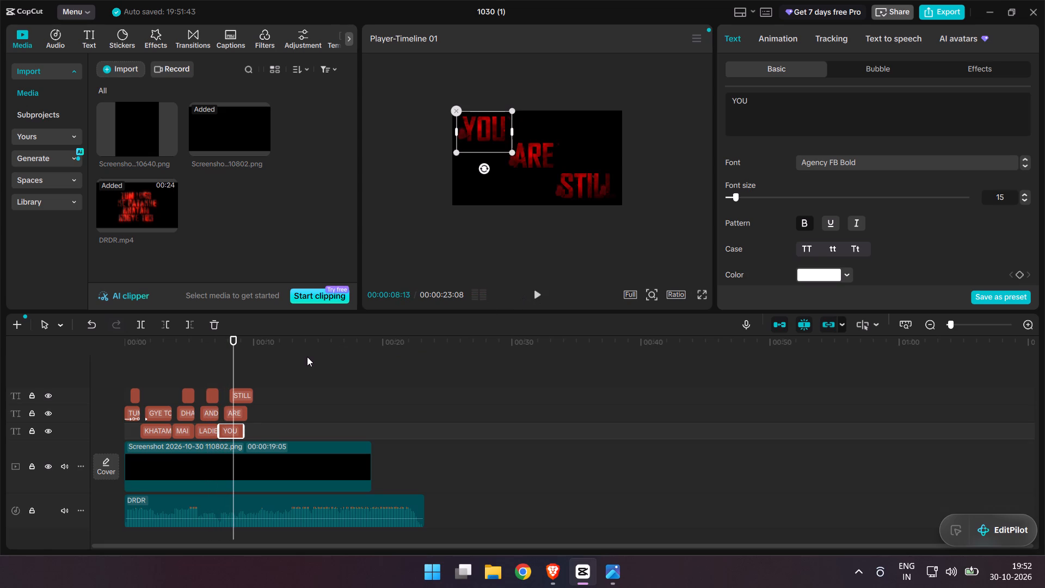
pyautogui.doubleClick(535, 290)
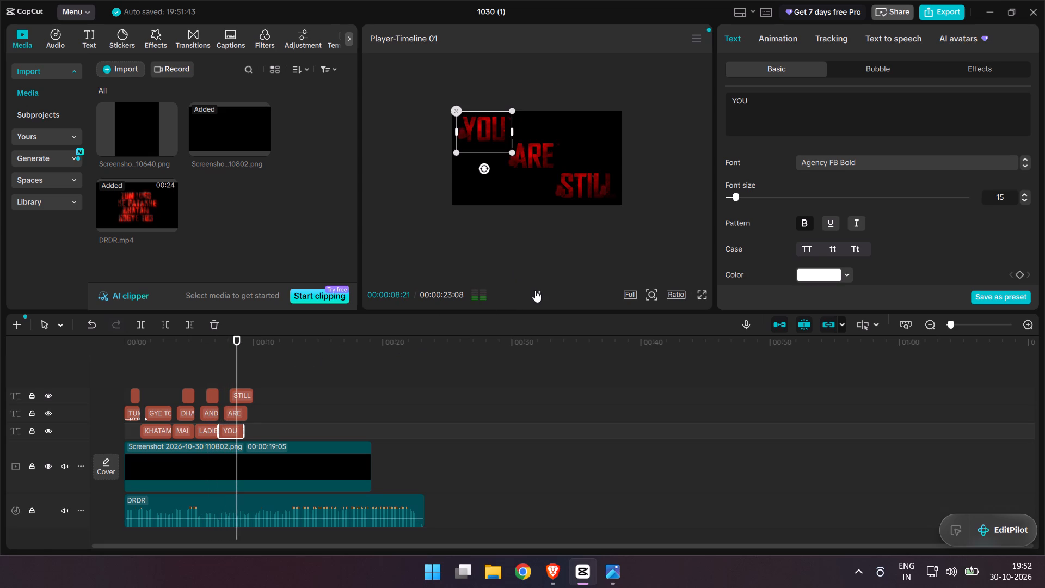
# Trim the ends of the STILL, ARE and YOU caption clips so all three finish at 00:00:08:24.
pyautogui.click(248, 397)
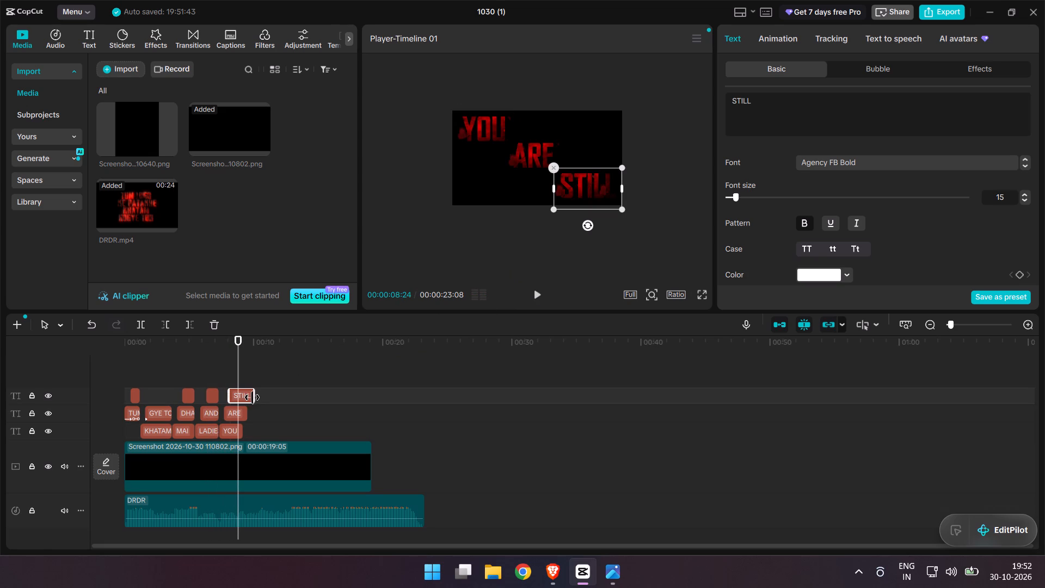
pyautogui.moveTo(256, 397); pyautogui.dragTo(239, 397)
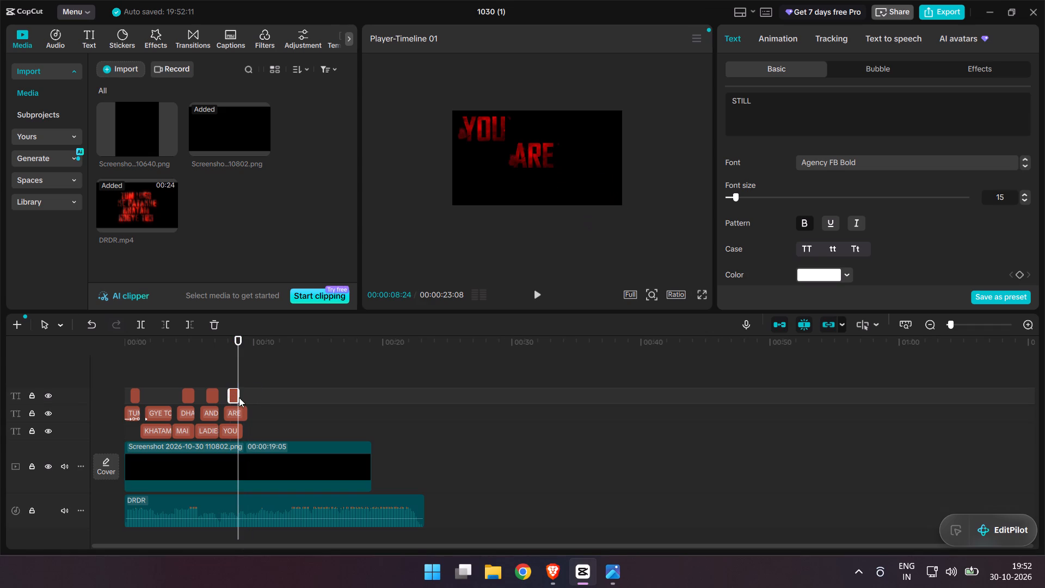
pyautogui.click(241, 412)
pyautogui.moveTo(248, 413); pyautogui.dragTo(234, 413)
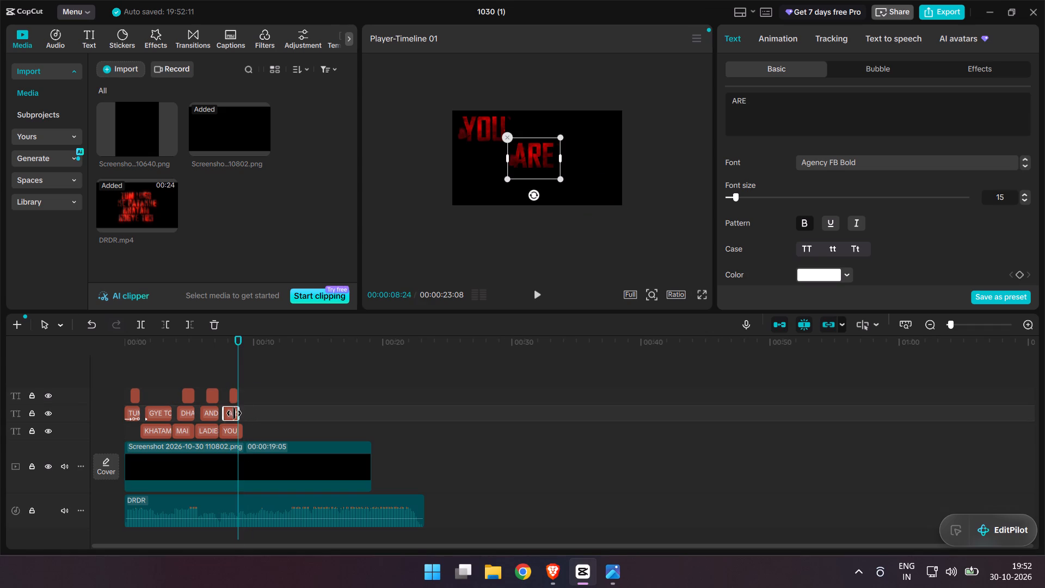
pyautogui.moveTo(234, 413); pyautogui.dragTo(233, 413)
pyautogui.click(242, 432)
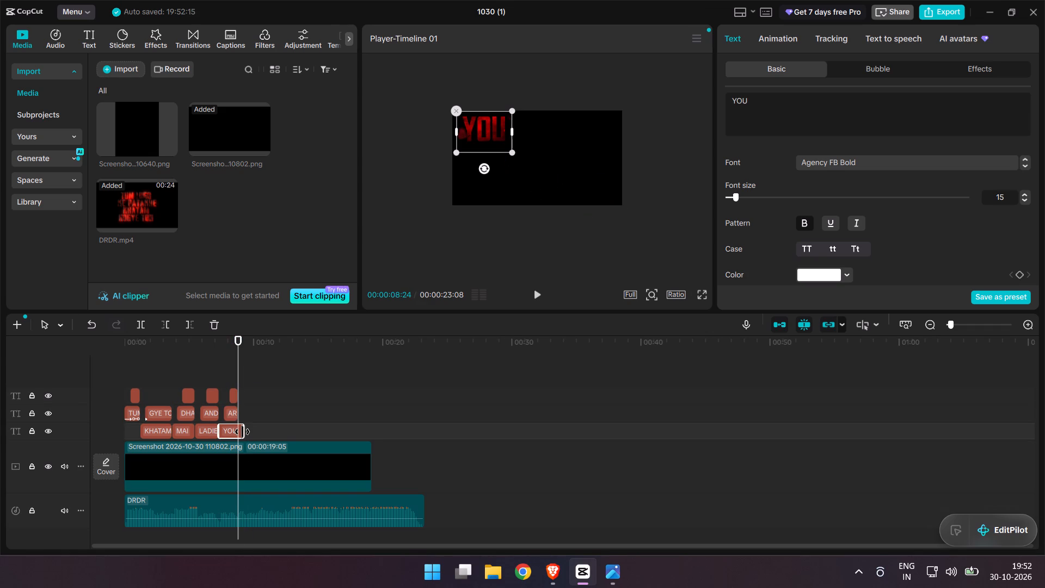
pyautogui.moveTo(243, 433); pyautogui.dragTo(237, 432)
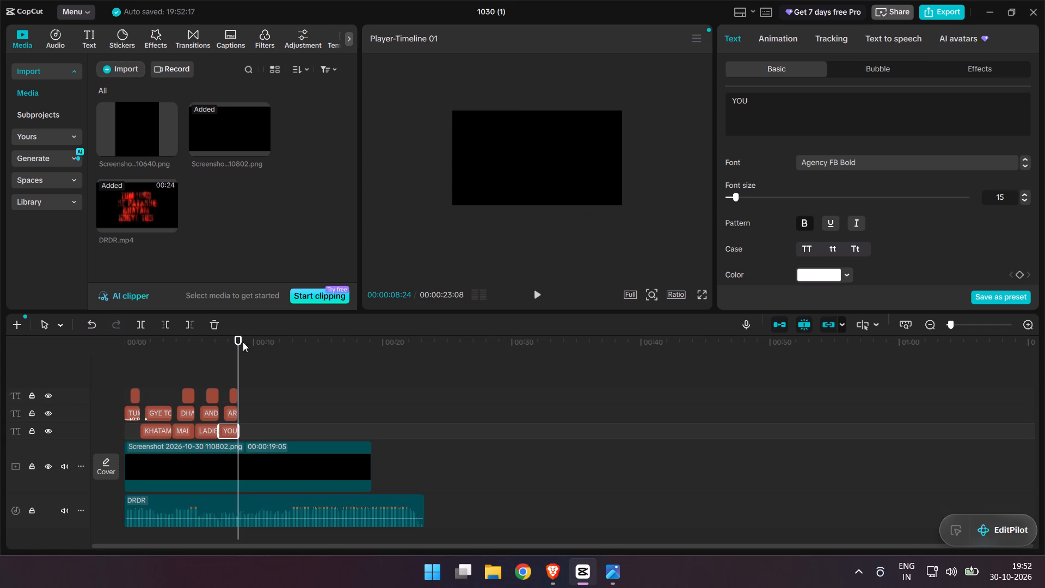
# Replay the trimmed section for timing, and duplicate the YOU clip on the bottom text track directly after the original.
pyautogui.moveTo(241, 340); pyautogui.dragTo(204, 330)
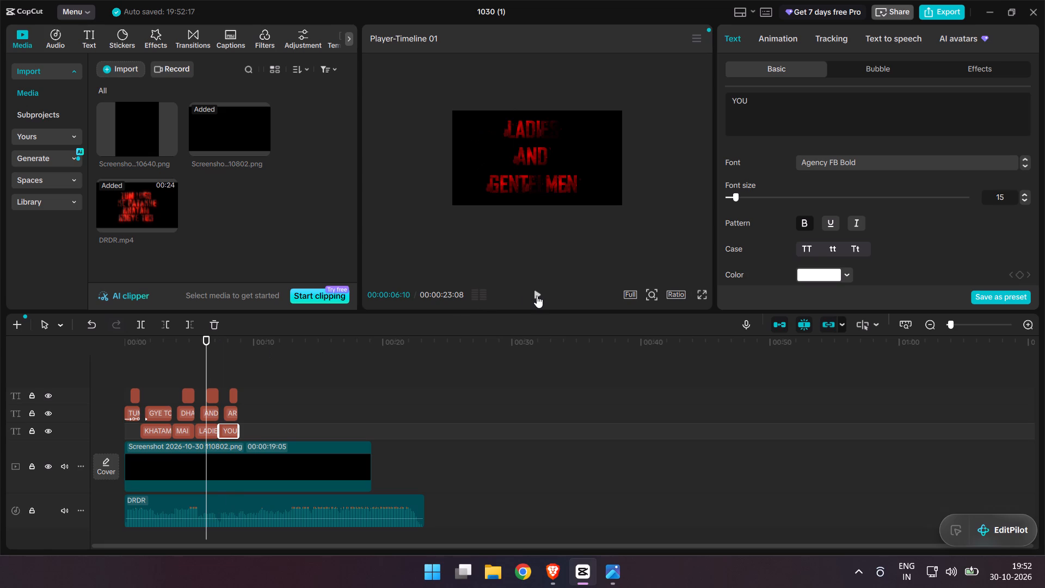
pyautogui.click(537, 296)
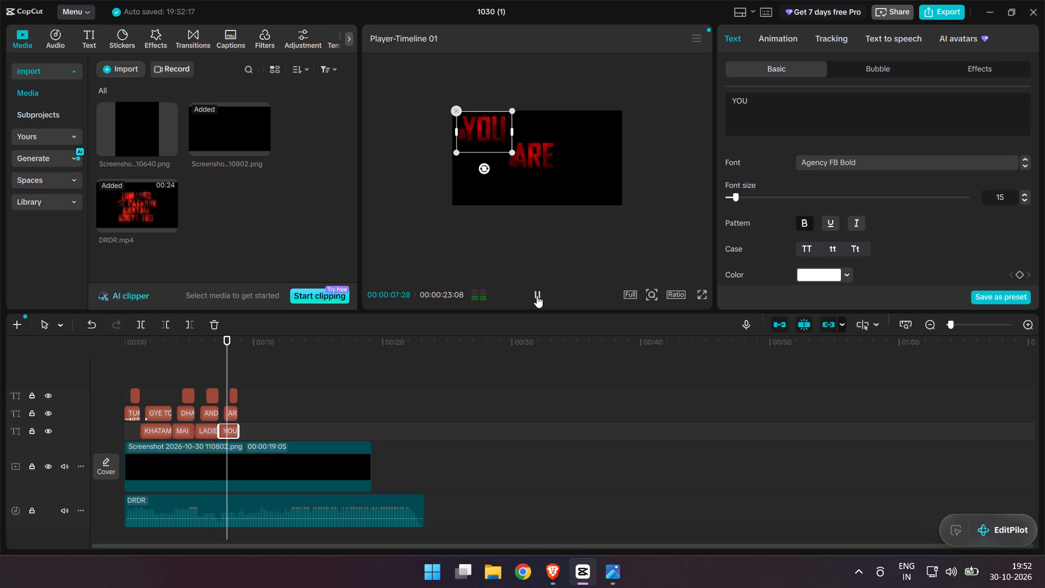
pyautogui.click(537, 296)
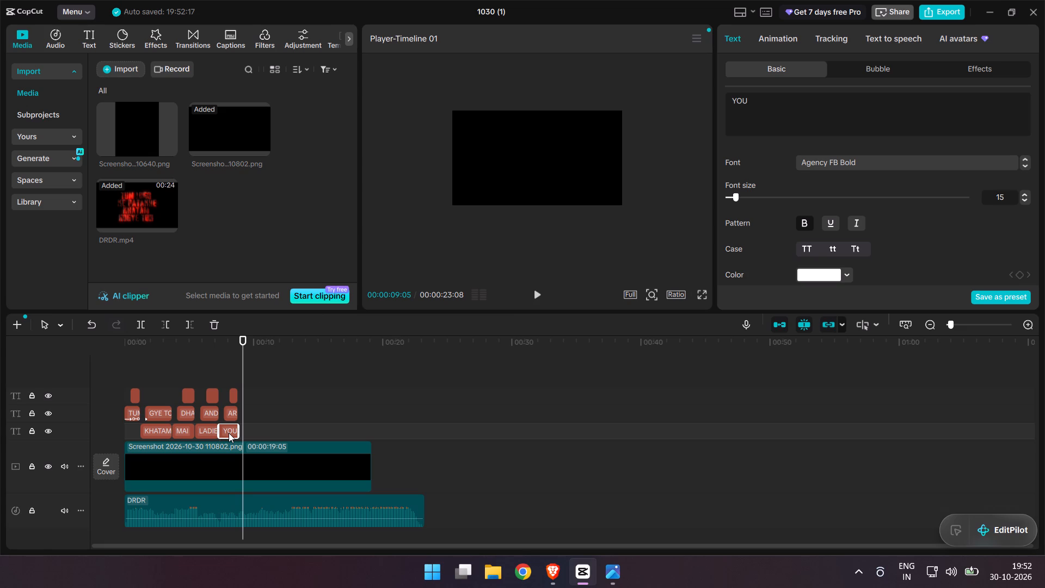
pyautogui.hotkey('ctrl', 'c')
pyautogui.click(265, 433)
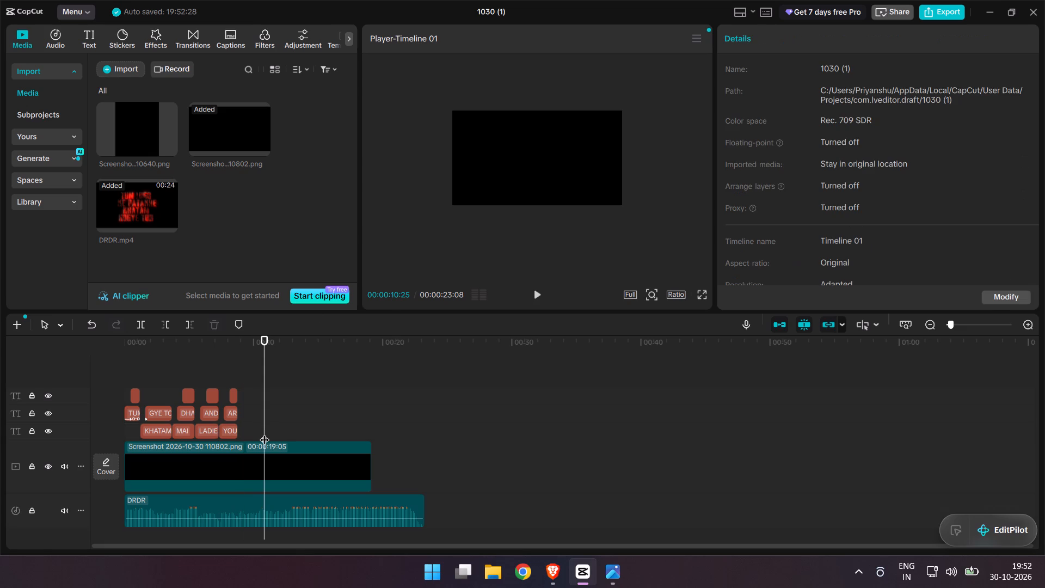
pyautogui.hotkey('ctrl', 'v')
pyautogui.moveTo(278, 432); pyautogui.dragTo(251, 432)
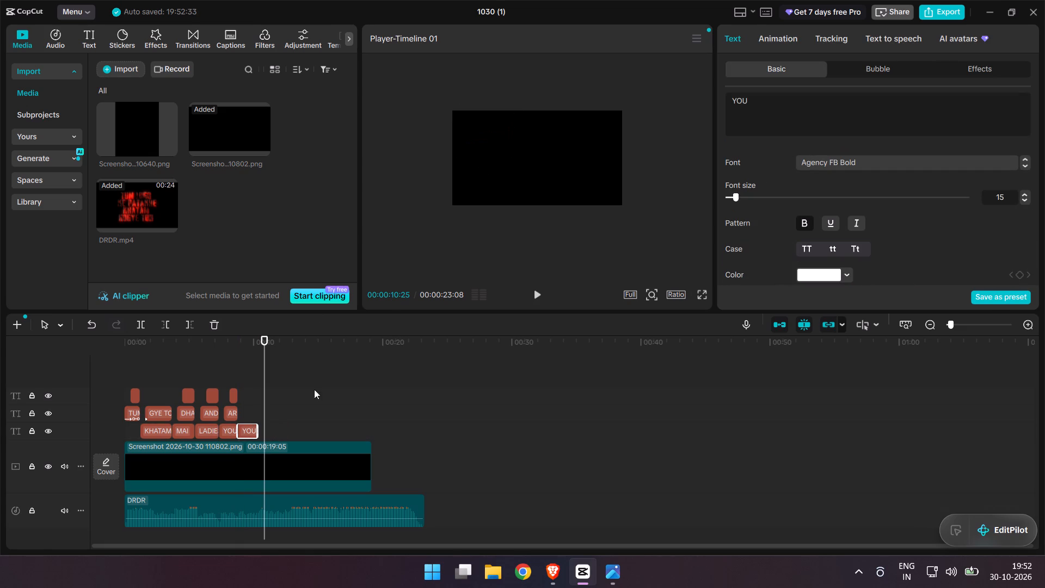
# Shrink the second YOU caption slightly and place it at the left edge of the video frame, vertically centred.
pyautogui.moveTo(265, 339); pyautogui.dragTo(237, 333)
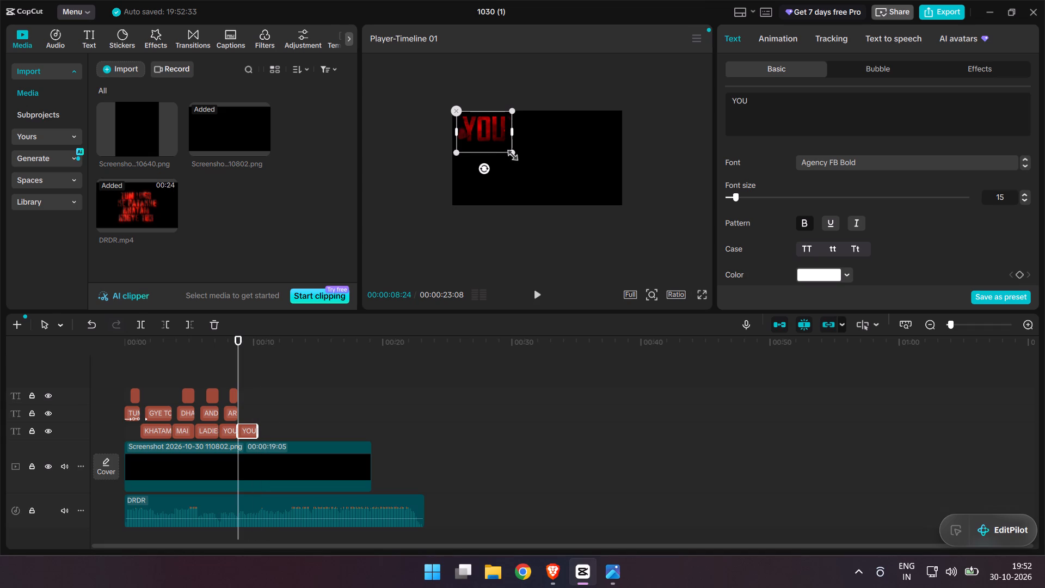
pyautogui.moveTo(509, 152); pyautogui.dragTo(492, 139)
pyautogui.moveTo(486, 131); pyautogui.dragTo(483, 138)
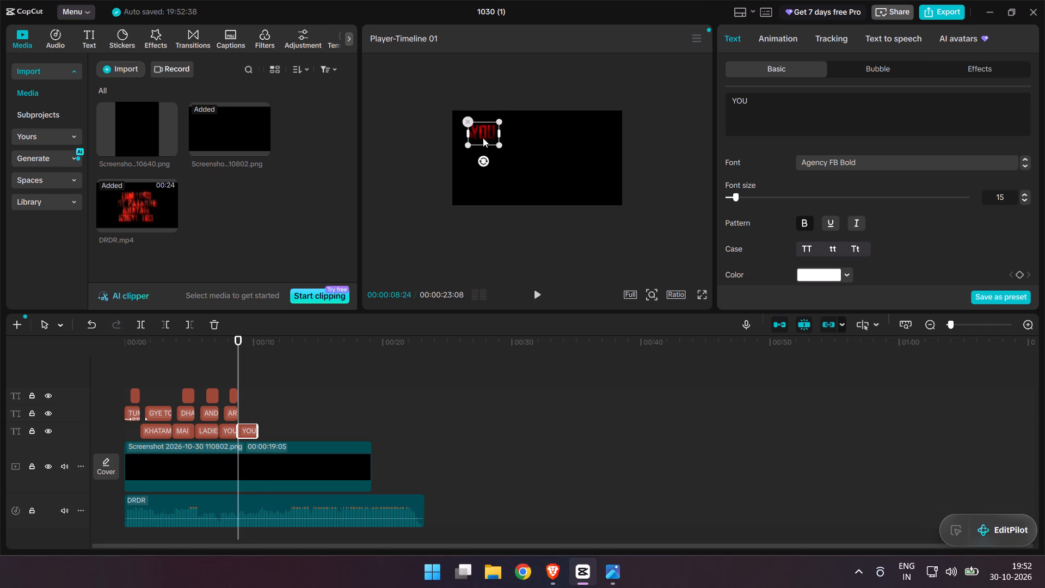
pyautogui.moveTo(483, 138); pyautogui.dragTo(476, 150)
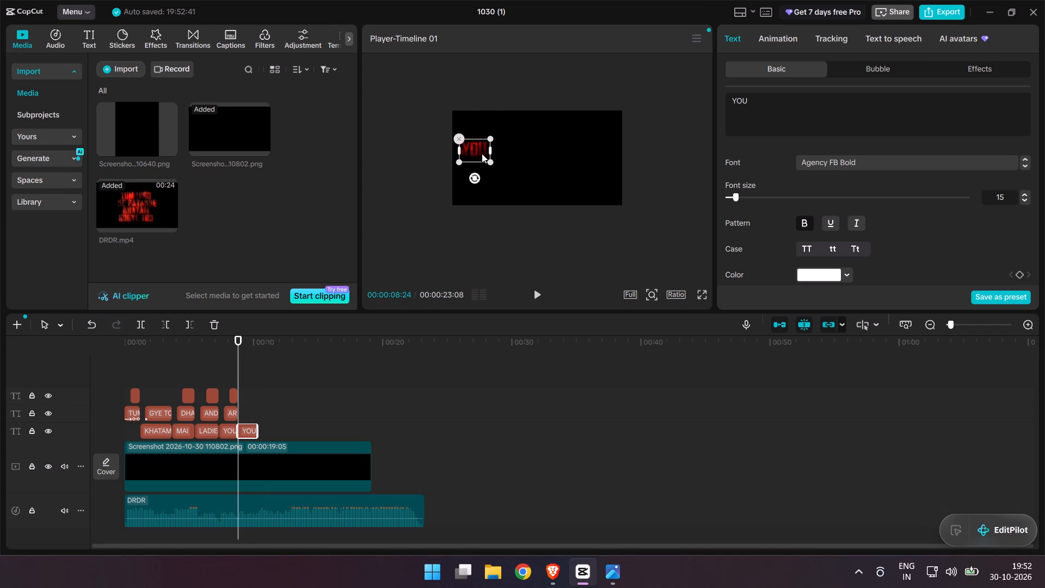
pyautogui.moveTo(488, 163); pyautogui.dragTo(497, 168)
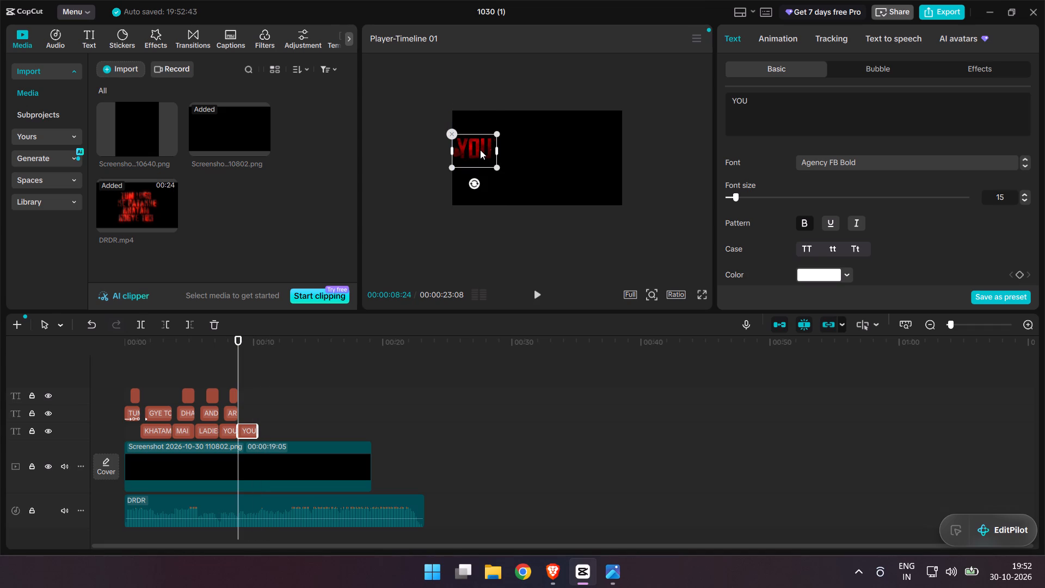
pyautogui.moveTo(480, 149); pyautogui.dragTo(481, 154)
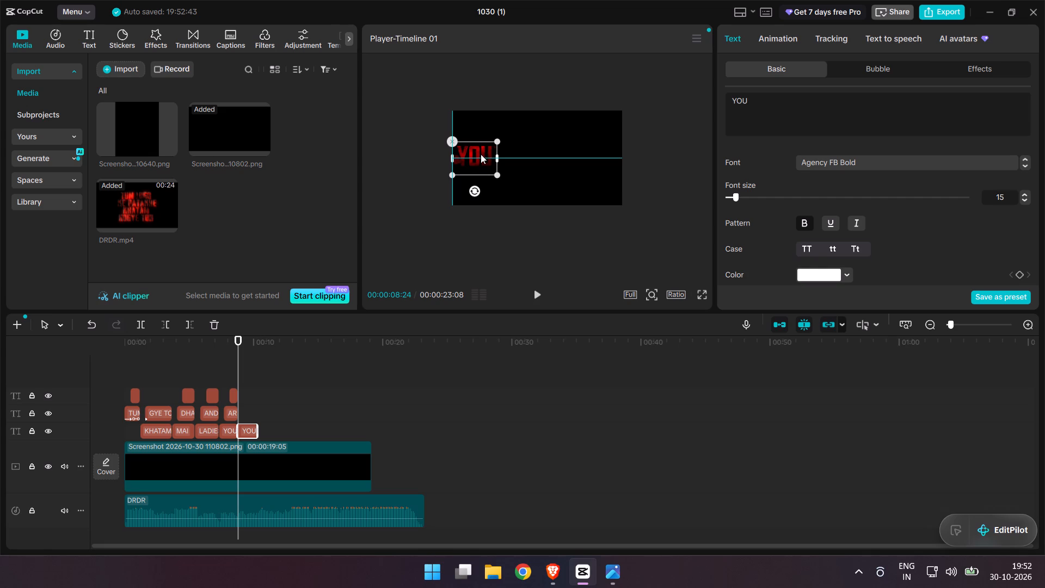
pyautogui.moveTo(481, 154); pyautogui.dragTo(481, 155)
pyautogui.click(481, 155)
# Change the text of the shrunken YOU caption to NOT.
pyautogui.moveTo(746, 105); pyautogui.dragTo(717, 94)
pyautogui.write('NO')
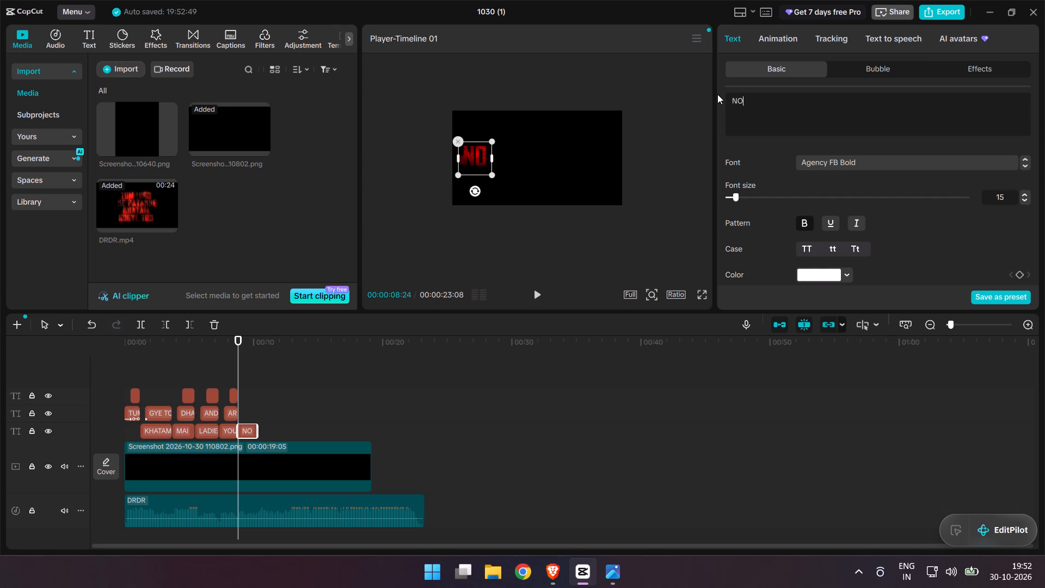
pyautogui.press('t')
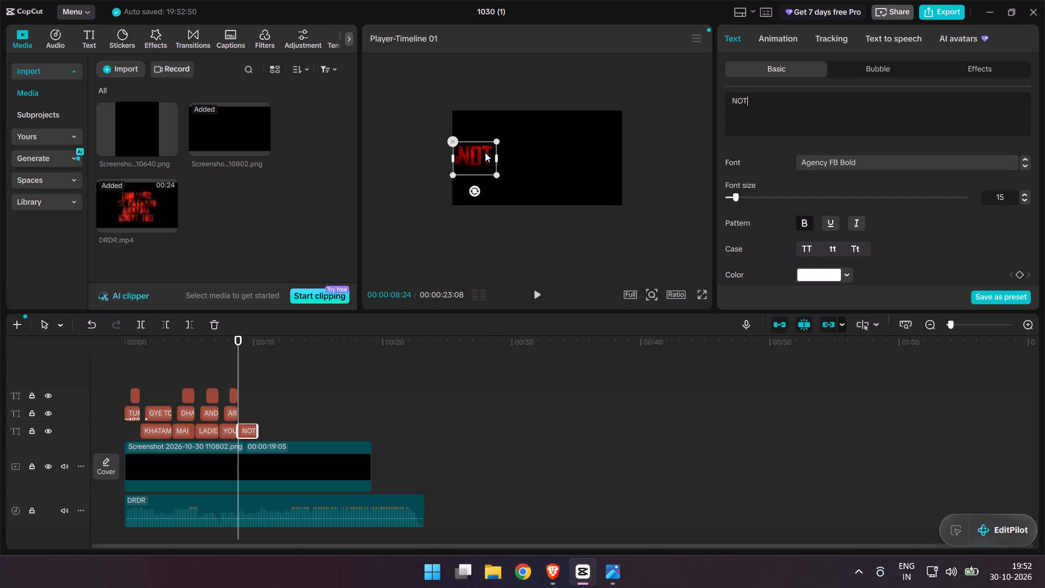
pyautogui.click(483, 155)
pyautogui.click(376, 213)
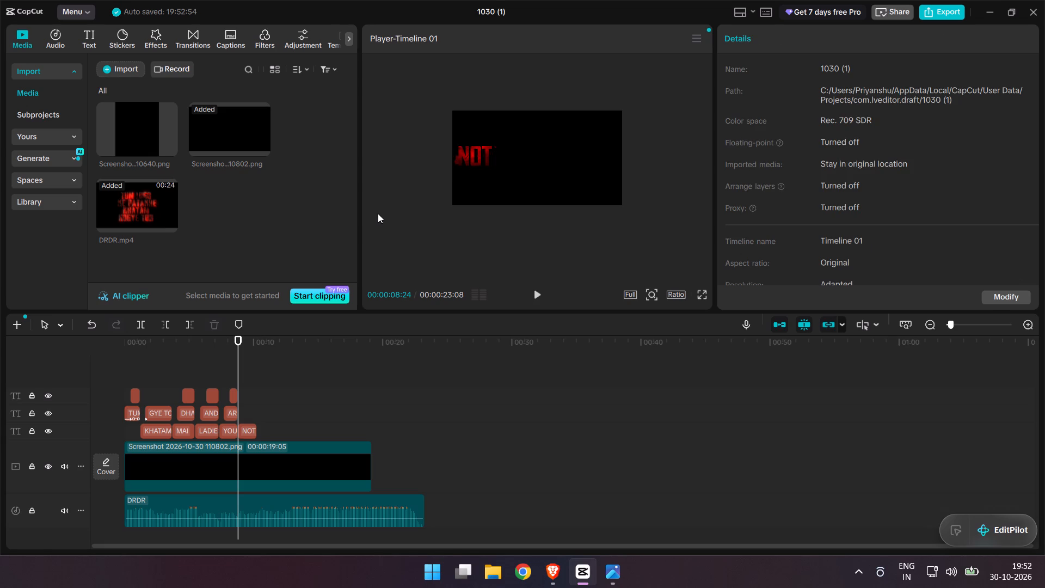
# Duplicate the NOT clip onto the middle text track and start the copy slightly after the original NOT clip.
pyautogui.click(247, 427)
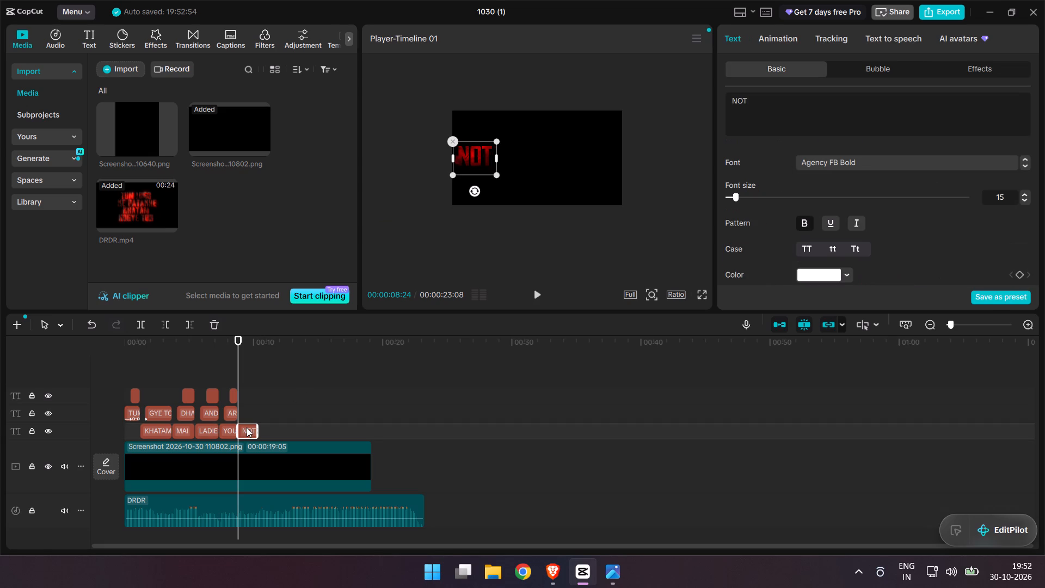
pyautogui.hotkey('ctrl', 'c')
pyautogui.hotkey('ctrl', 'v')
pyautogui.moveTo(245, 414); pyautogui.dragTo(251, 416)
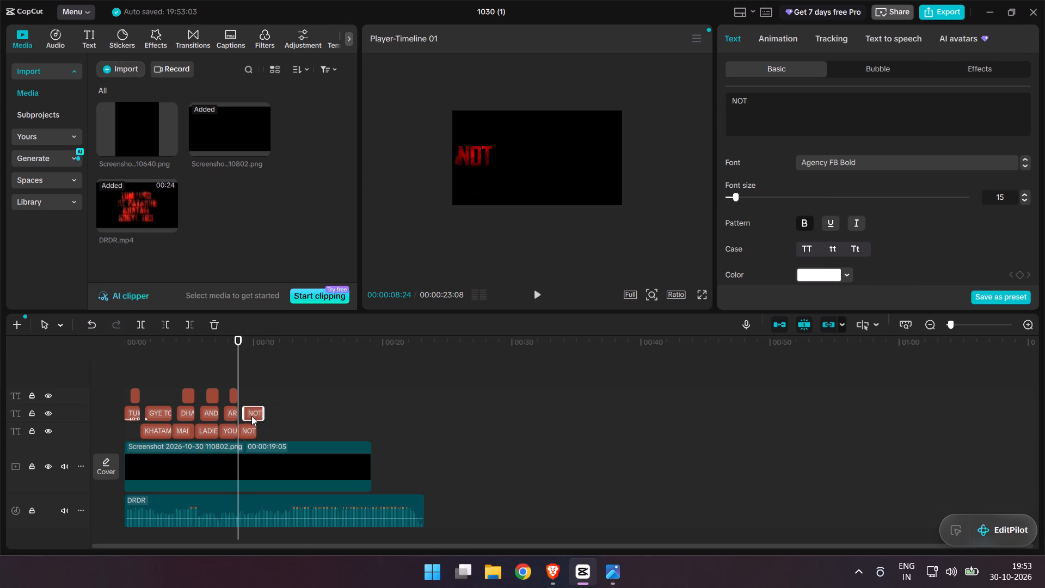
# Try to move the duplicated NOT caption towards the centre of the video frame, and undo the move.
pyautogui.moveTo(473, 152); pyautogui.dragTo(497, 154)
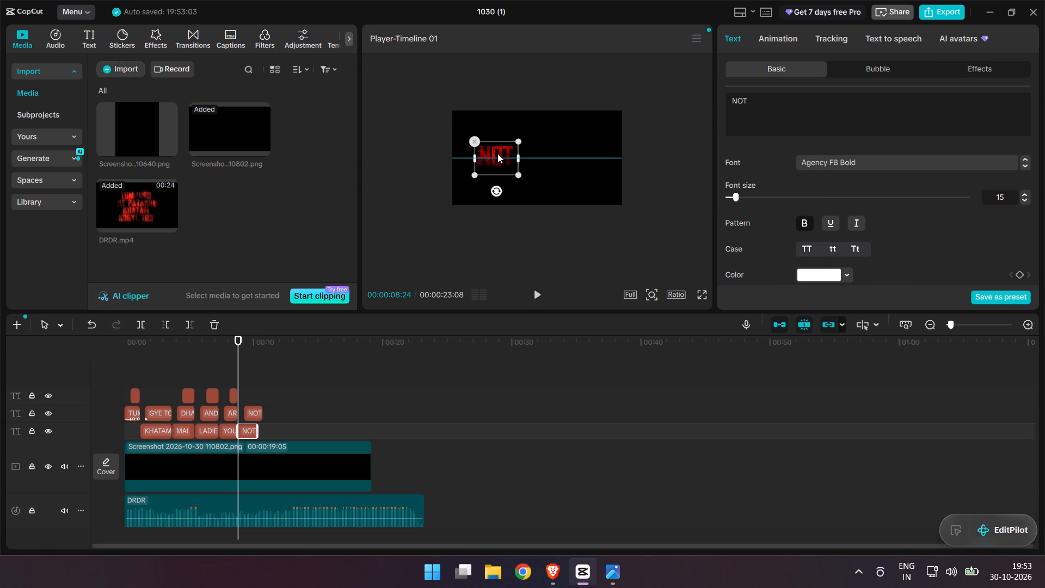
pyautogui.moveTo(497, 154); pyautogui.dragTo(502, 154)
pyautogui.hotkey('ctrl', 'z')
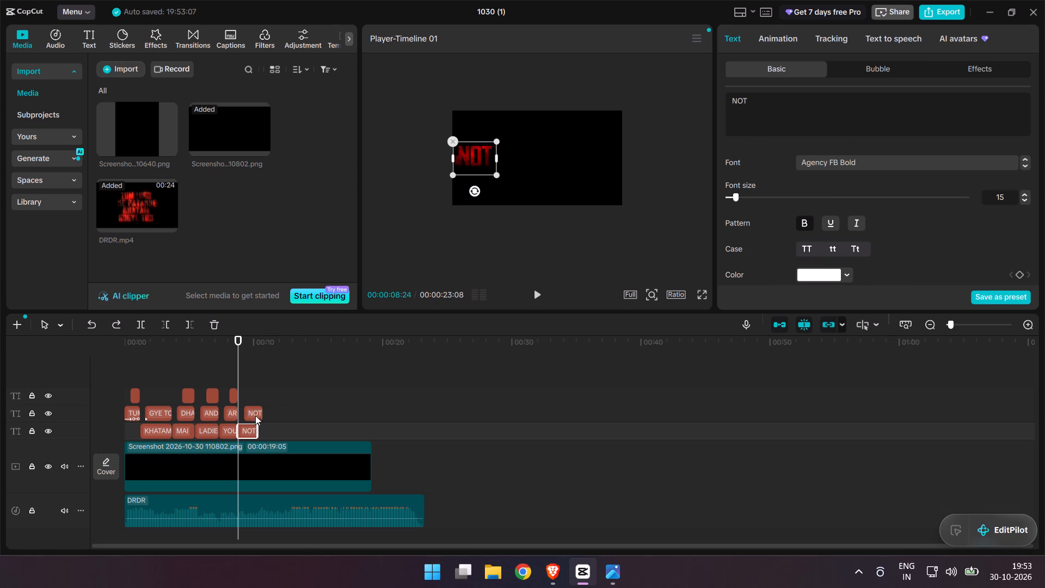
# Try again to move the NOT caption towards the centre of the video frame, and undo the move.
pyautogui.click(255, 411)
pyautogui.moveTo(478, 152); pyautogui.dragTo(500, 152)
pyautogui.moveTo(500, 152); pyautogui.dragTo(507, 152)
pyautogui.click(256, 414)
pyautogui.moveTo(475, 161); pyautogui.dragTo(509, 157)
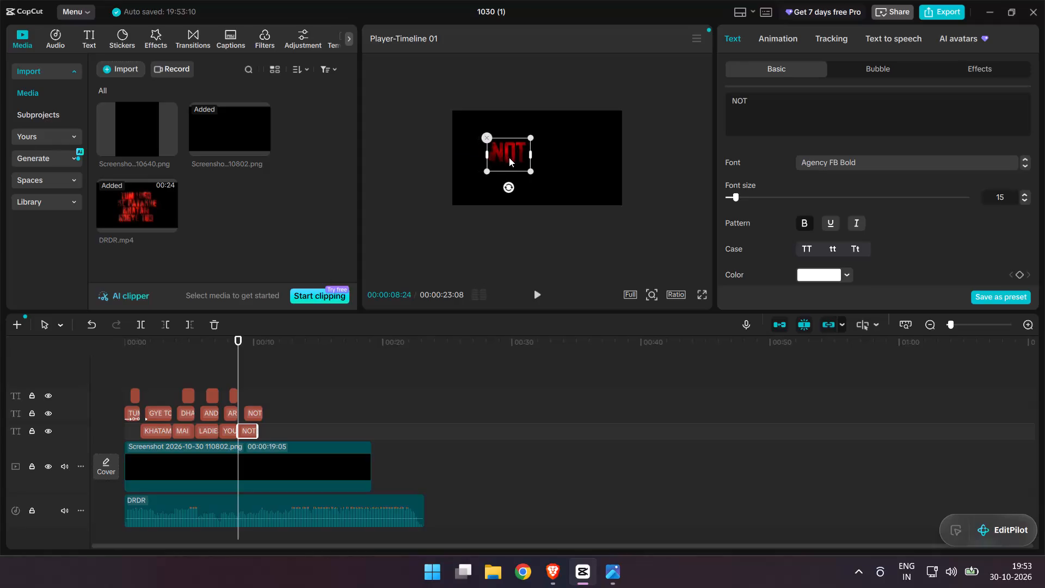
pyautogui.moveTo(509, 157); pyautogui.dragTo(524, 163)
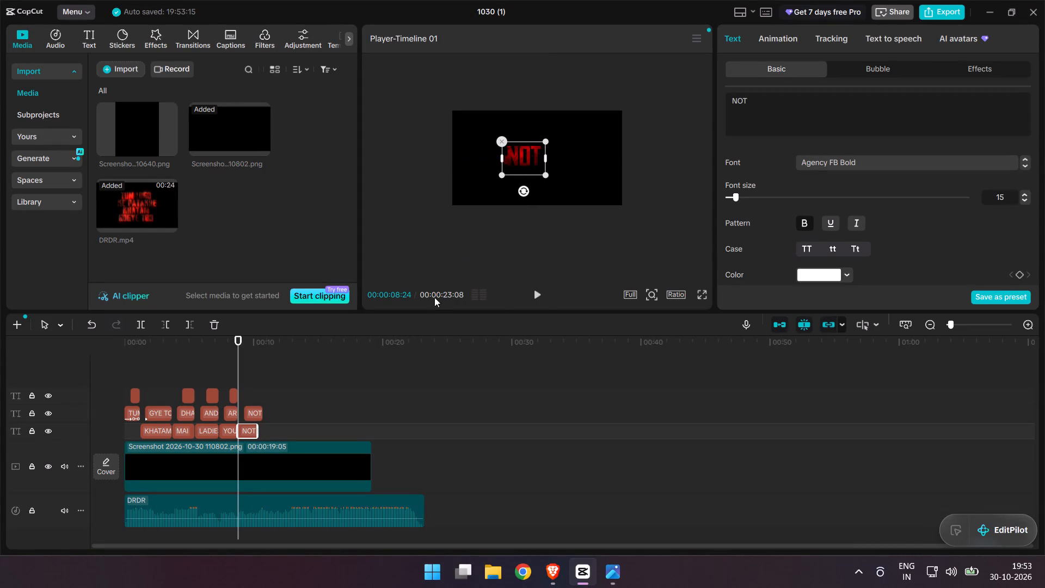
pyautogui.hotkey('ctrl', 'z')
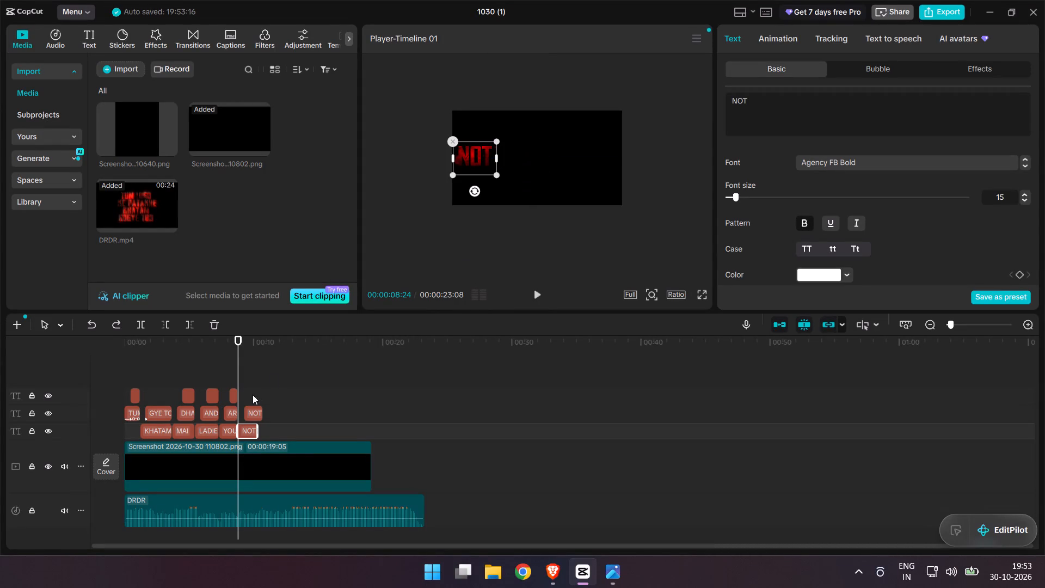
# Move the duplicated NOT caption to just right of the original NOT, on the same line in the video frame.
pyautogui.moveTo(241, 340); pyautogui.dragTo(250, 341)
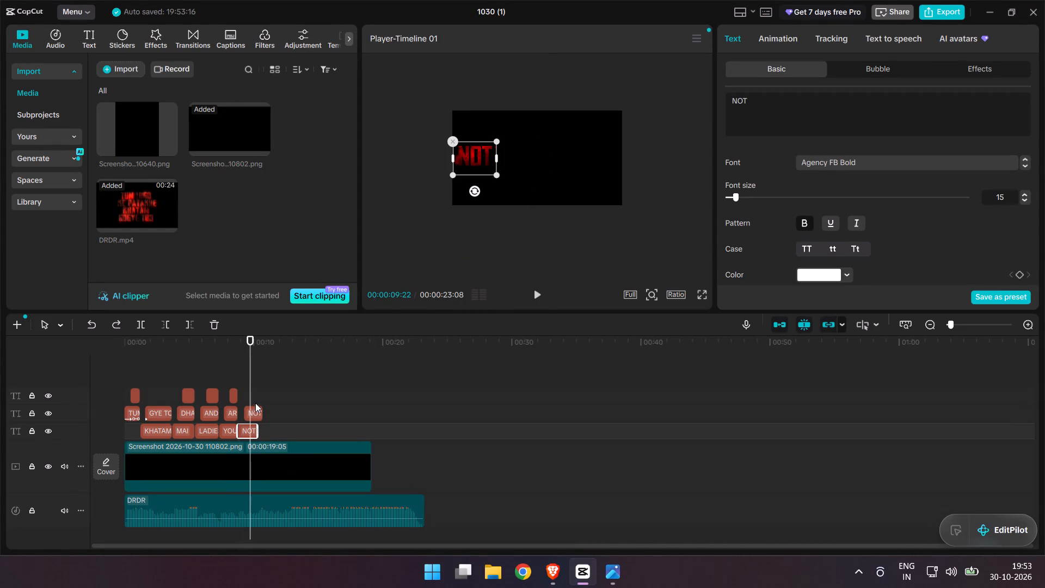
pyautogui.click(255, 407)
pyautogui.moveTo(476, 158); pyautogui.dragTo(489, 158)
pyautogui.moveTo(489, 158); pyautogui.dragTo(522, 157)
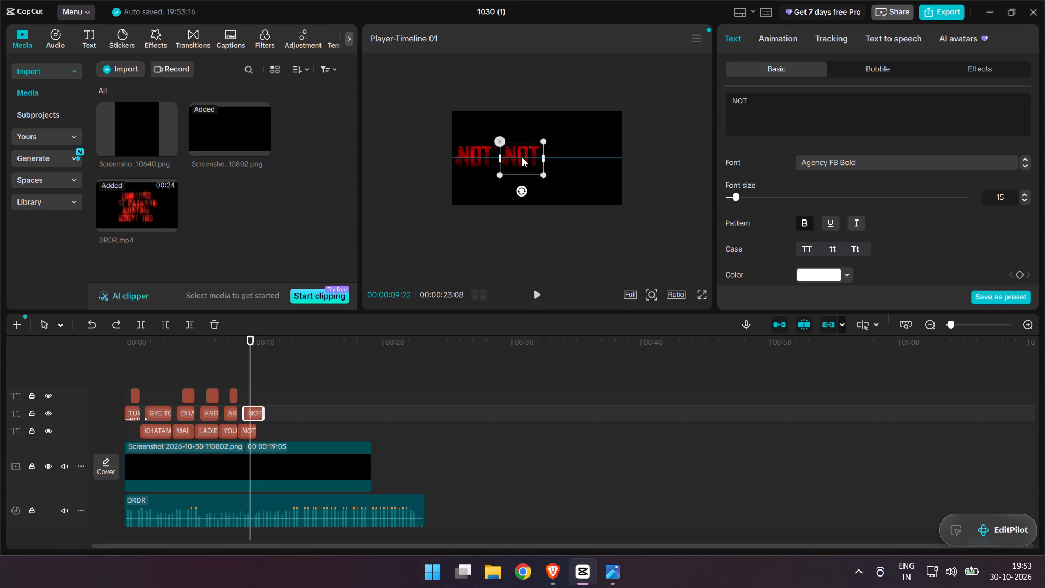
pyautogui.moveTo(522, 157); pyautogui.dragTo(520, 157)
pyautogui.click(520, 157)
# Change the text of the duplicated NOT caption to READY.
pyautogui.click(763, 103)
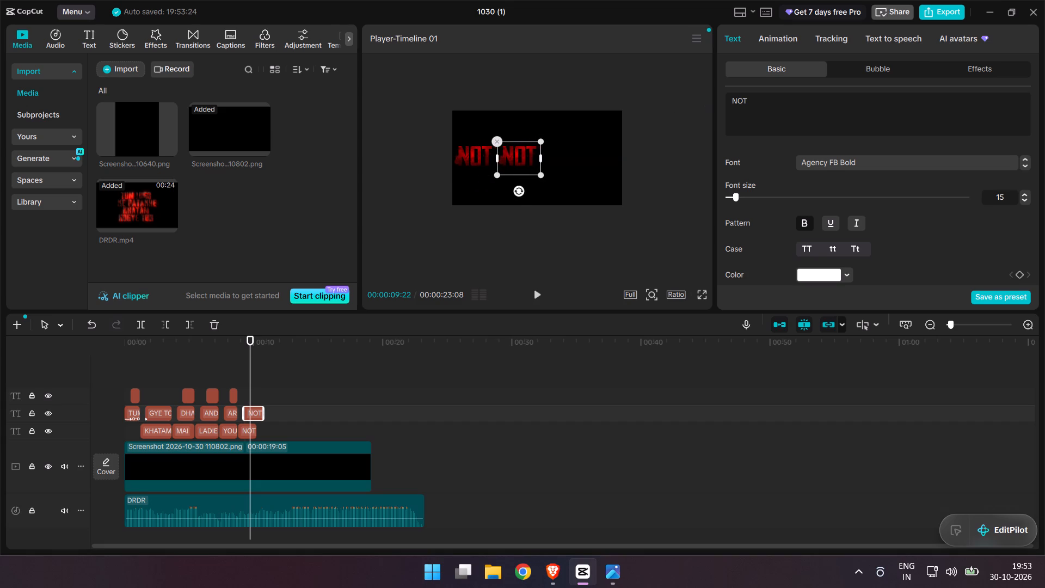
pyautogui.hotkey('ctrl', 'a')
pyautogui.write('REAF')
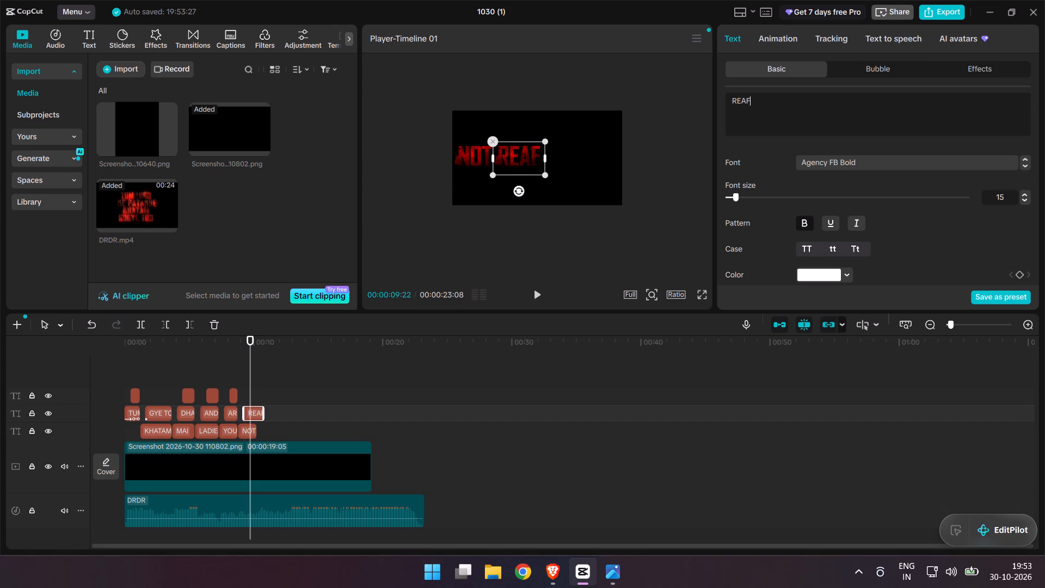
pyautogui.press('BackSpace')
pyautogui.write('DY')
# Shift the READY caption rightwards to leave a small gap after NOT, keeping both on the same line.
pyautogui.moveTo(508, 151); pyautogui.dragTo(525, 151)
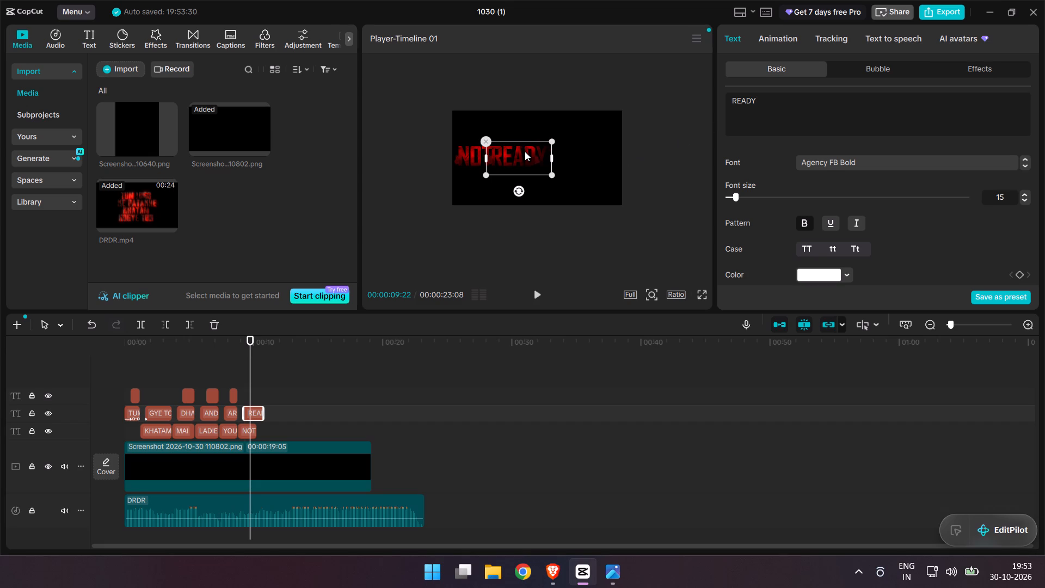
pyautogui.moveTo(525, 151); pyautogui.dragTo(536, 151)
pyautogui.click(491, 219)
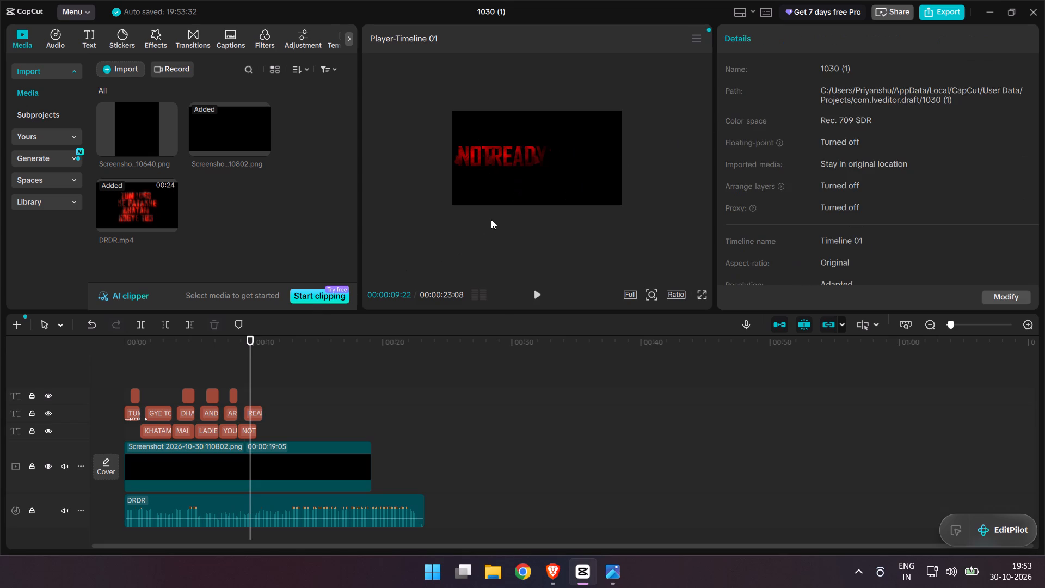
pyautogui.click(513, 161)
pyautogui.moveTo(513, 161); pyautogui.dragTo(521, 158)
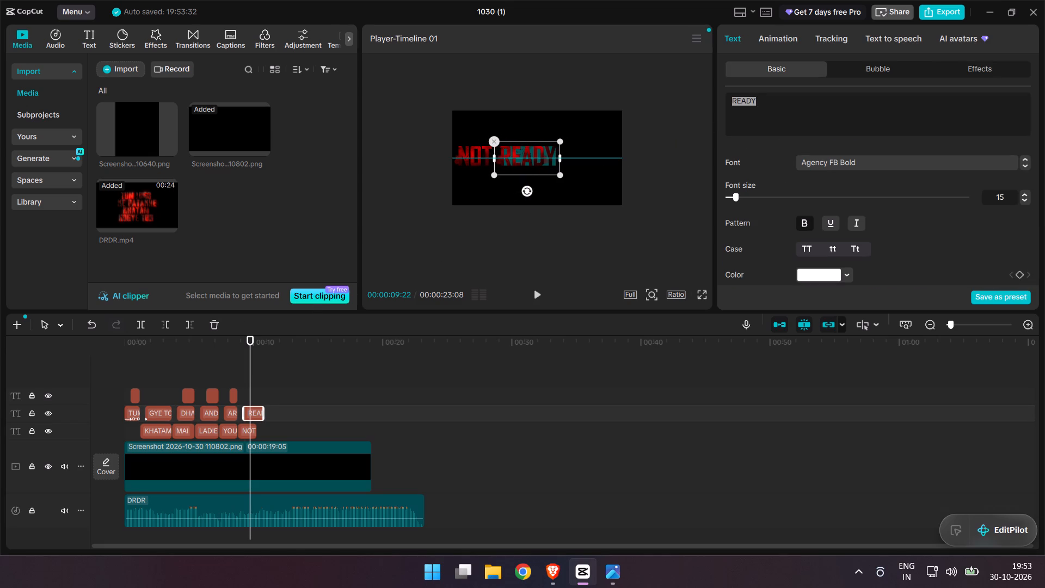
pyautogui.moveTo(521, 158); pyautogui.dragTo(523, 156)
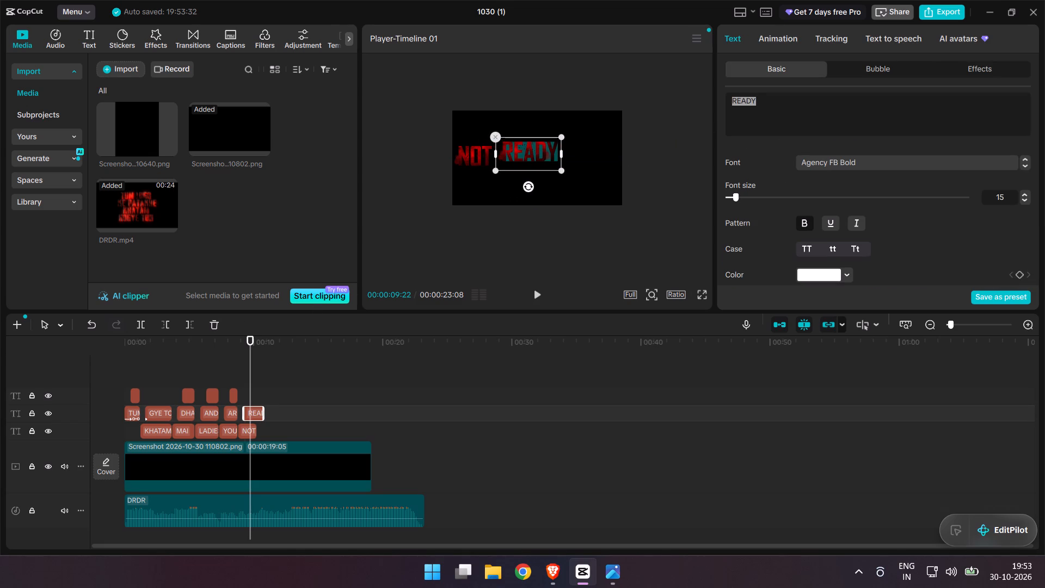
pyautogui.moveTo(523, 156); pyautogui.dragTo(525, 160)
pyautogui.click(551, 250)
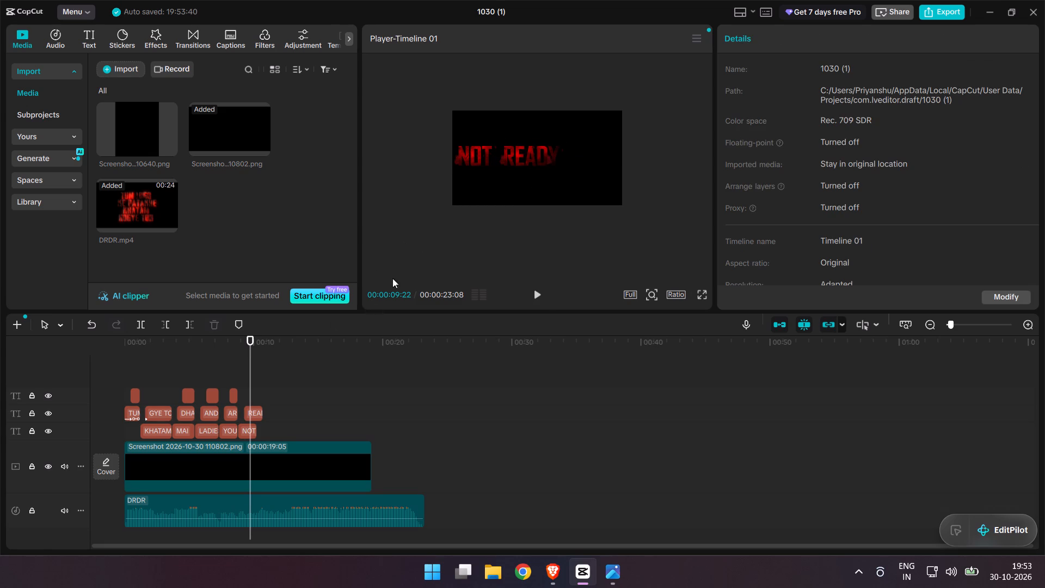
# Duplicate the READY clip onto the top text track and start the copy slightly after the original READY clip.
pyautogui.click(258, 409)
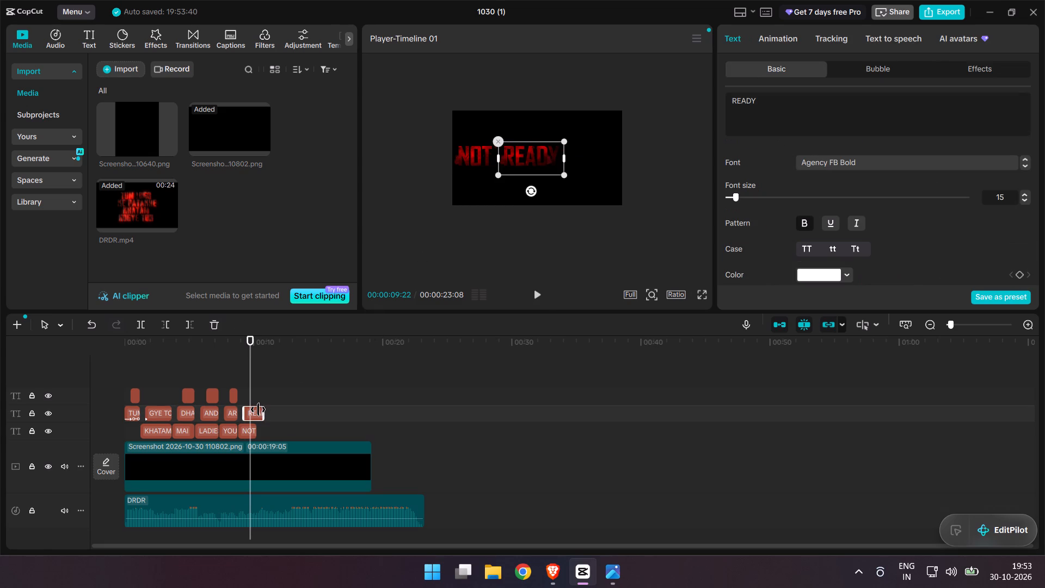
pyautogui.hotkey('ctrl', 'c')
pyautogui.click(263, 395)
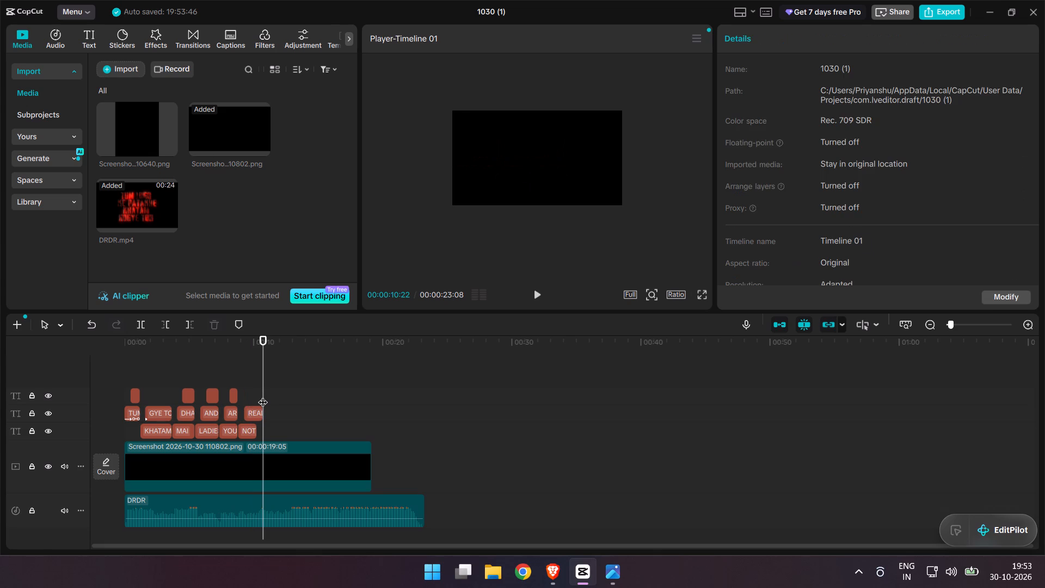
pyautogui.hotkey('ctrl', 'v')
pyautogui.moveTo(275, 416); pyautogui.dragTo(266, 402)
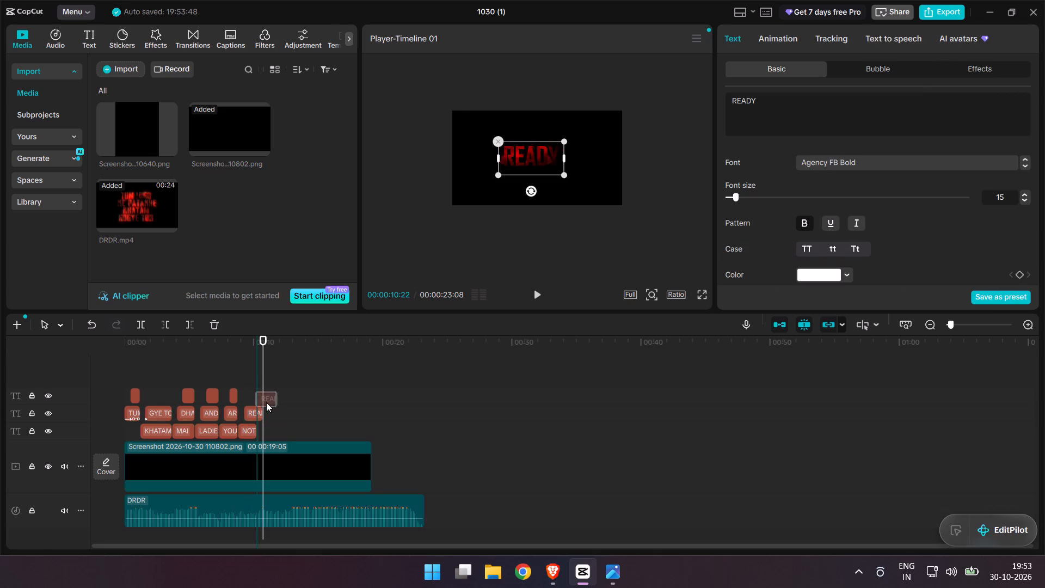
pyautogui.moveTo(266, 402); pyautogui.dragTo(261, 402)
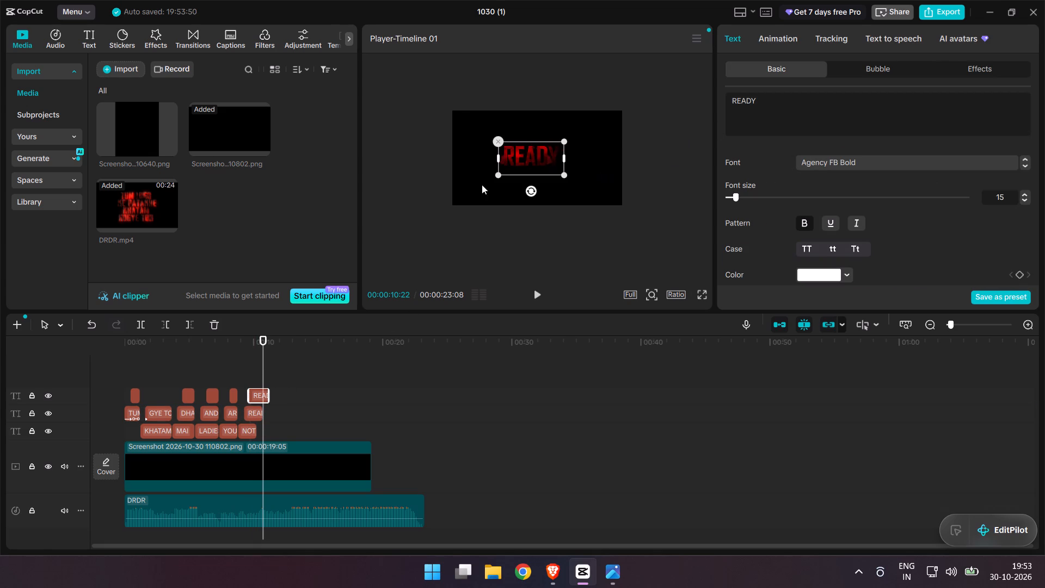
# Change the text of the READY copy on the top text track to FOR and place it right of READY, on the same line.
pyautogui.moveTo(262, 339); pyautogui.dragTo(220, 345)
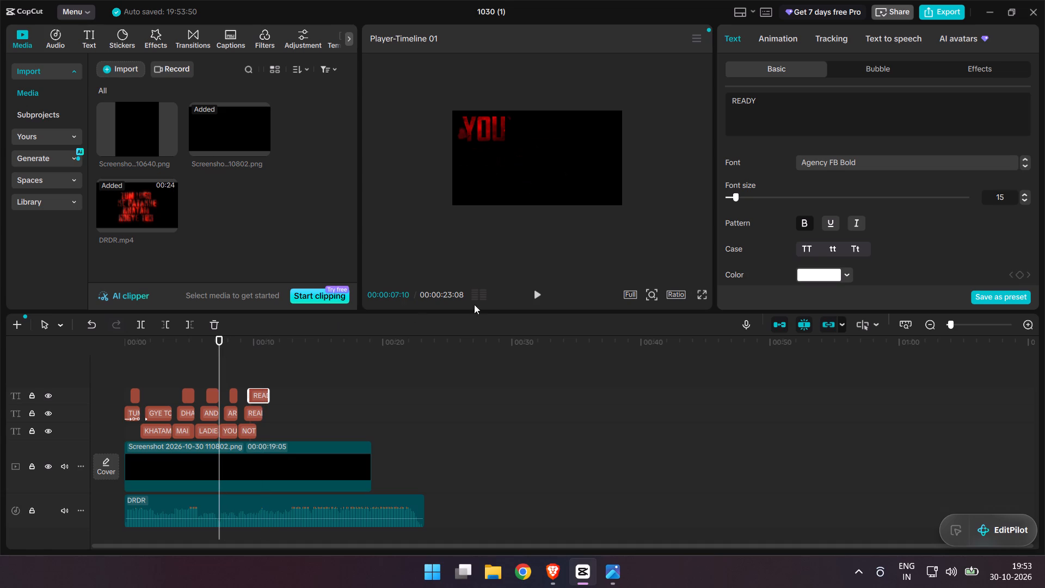
pyautogui.click(539, 293)
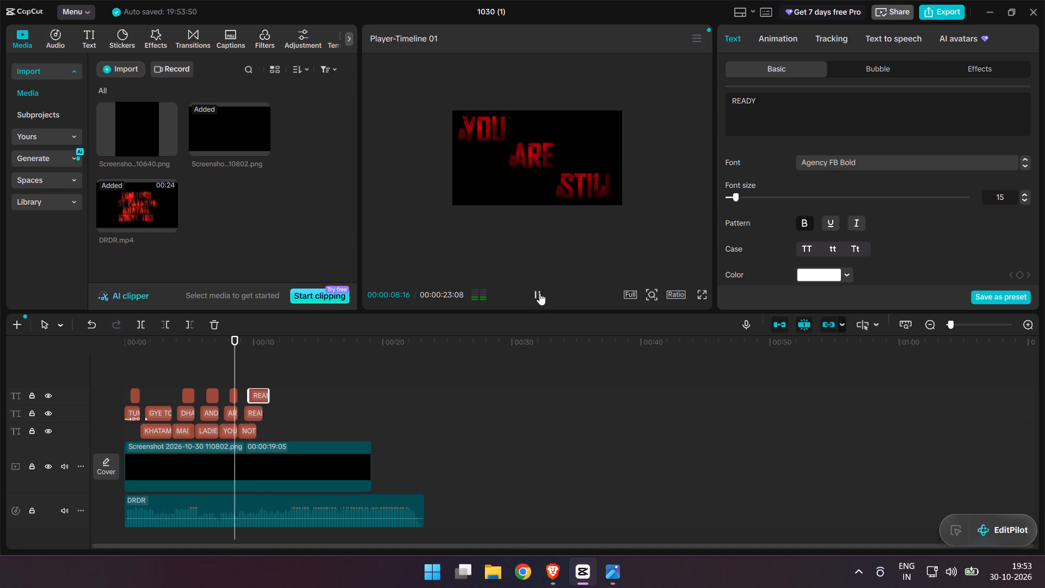
pyautogui.click(539, 293)
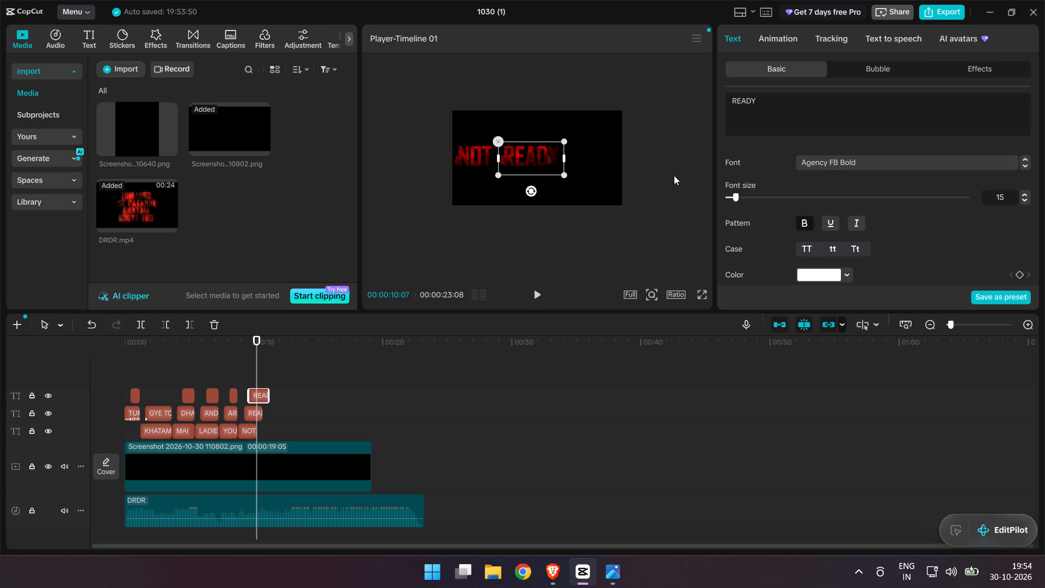
pyautogui.click(736, 98)
pyautogui.hotkey('ctrl', 'a')
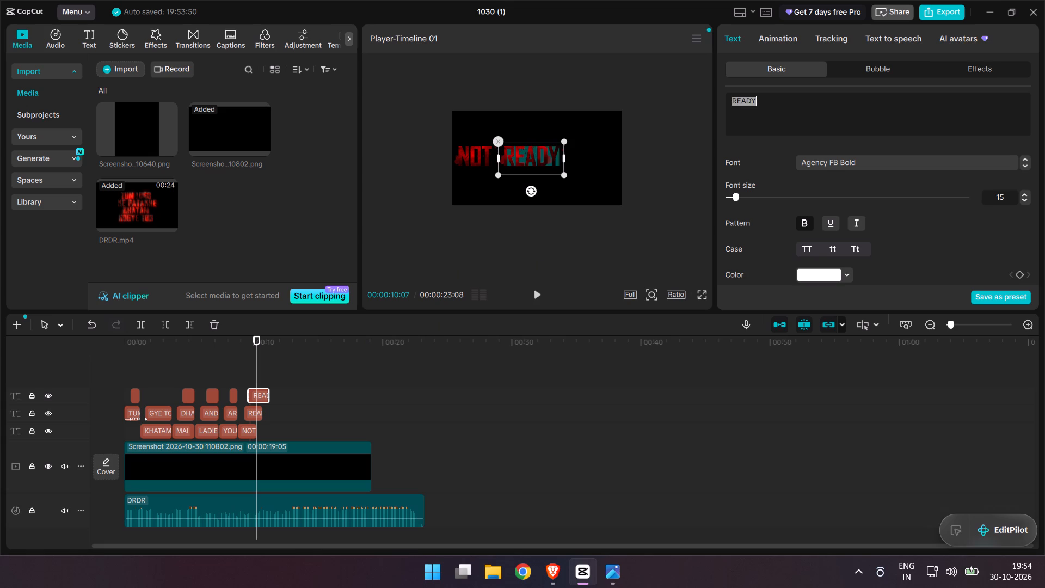
pyautogui.write('FOR')
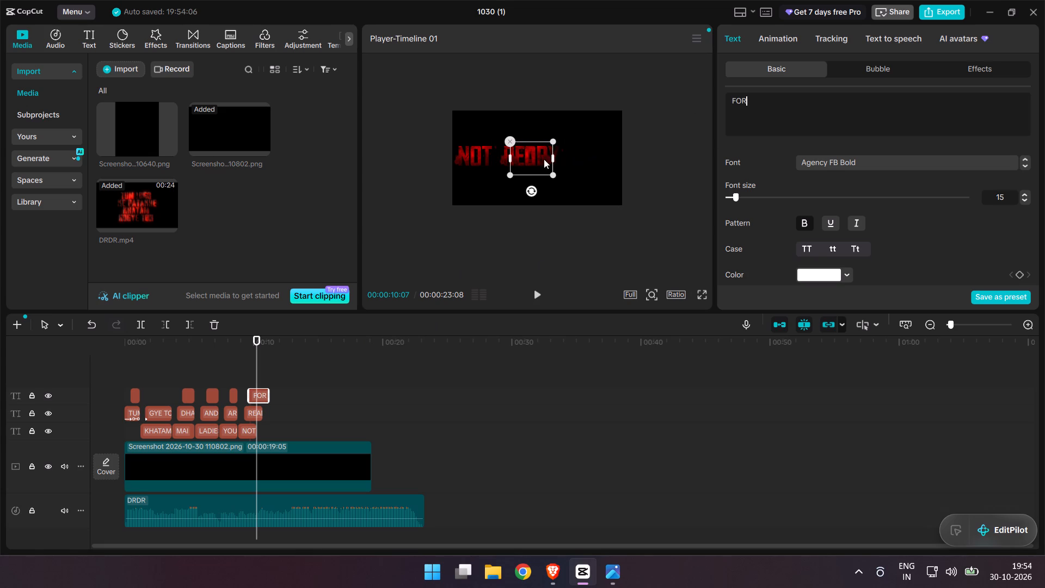
pyautogui.moveTo(530, 158); pyautogui.dragTo(591, 158)
pyautogui.click(626, 215)
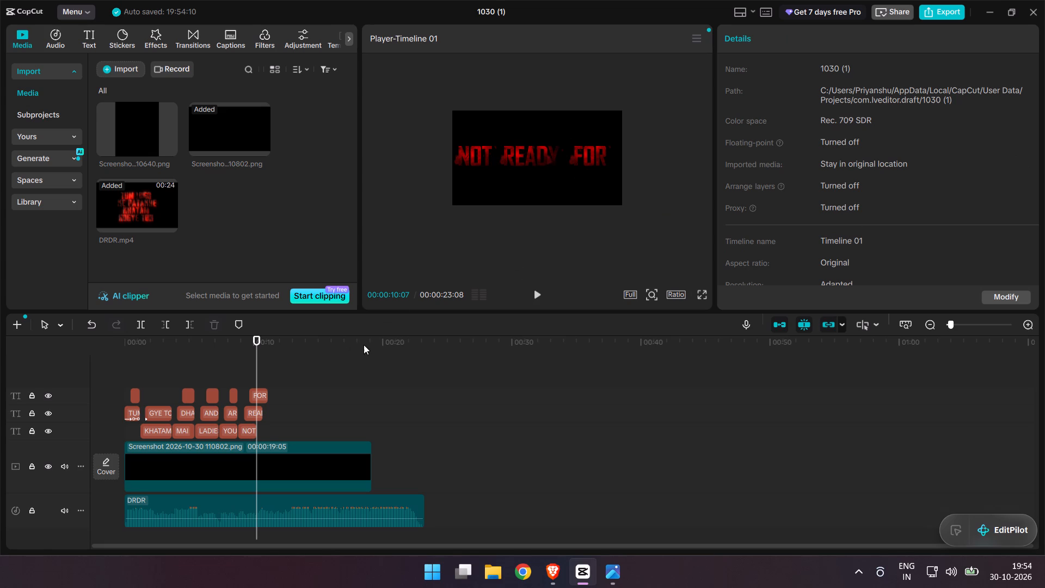
# Extend the READY and NOT clips on the timeline so both end together with the FOR clip.
pyautogui.click(259, 395)
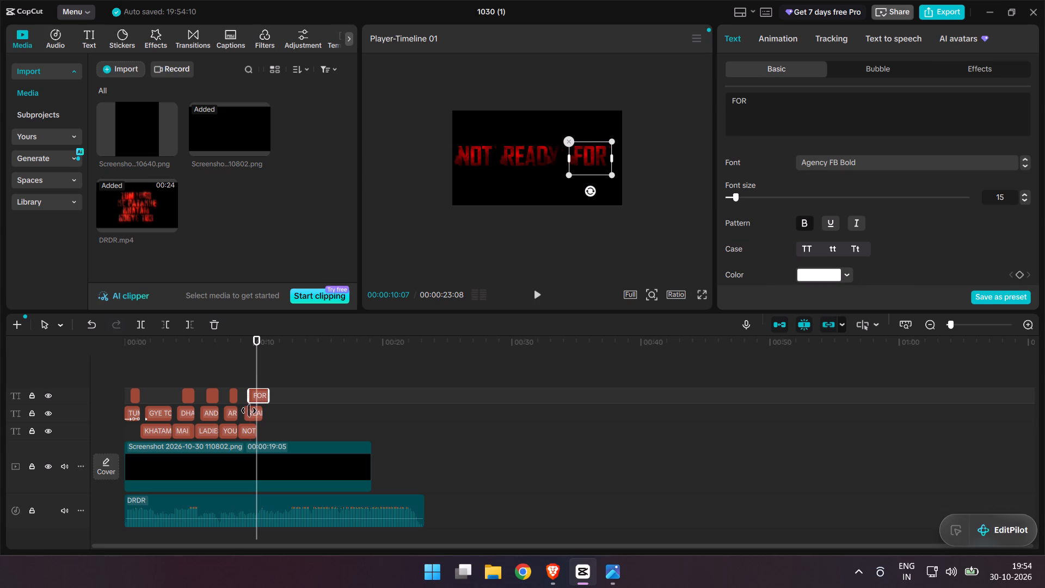
pyautogui.click(248, 411)
pyautogui.moveTo(264, 416); pyautogui.dragTo(269, 416)
pyautogui.click(247, 433)
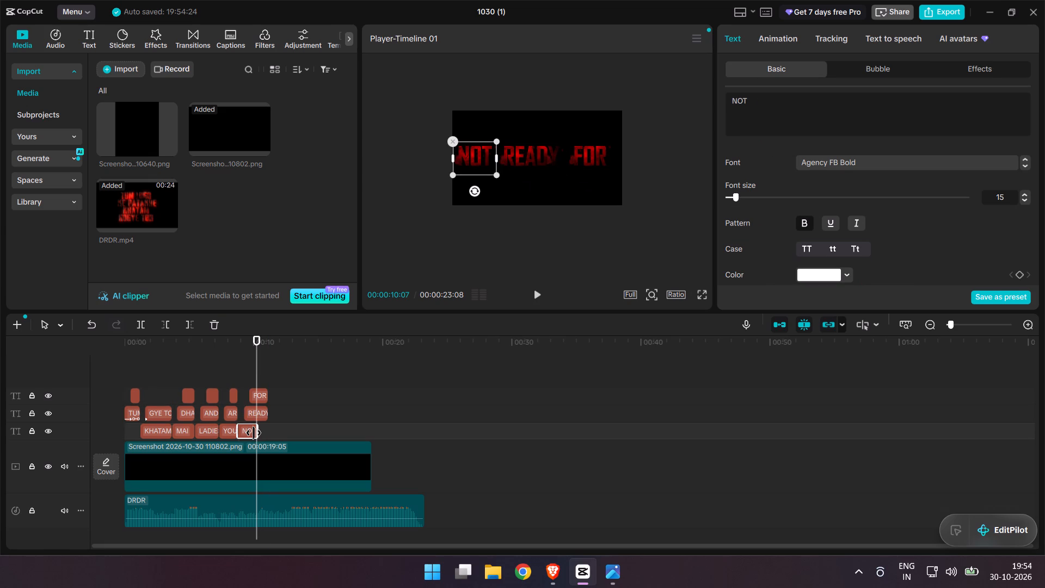
pyautogui.moveTo(254, 433); pyautogui.dragTo(265, 433)
# Play the video from the start through the NOT READY FOR captions to check their timing against the audio.
pyautogui.moveTo(257, 338); pyautogui.dragTo(127, 338)
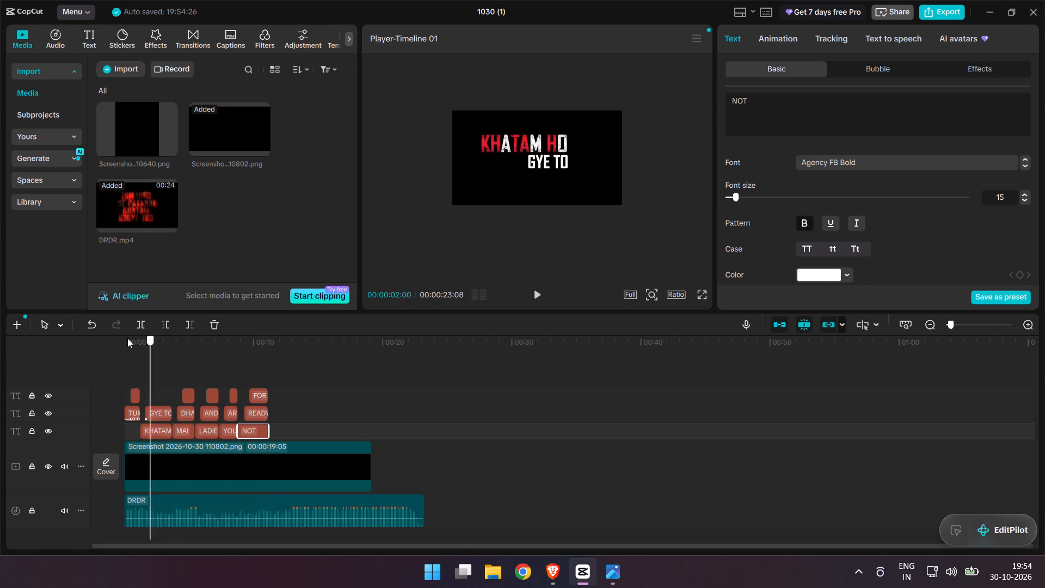
pyautogui.moveTo(127, 338); pyautogui.dragTo(104, 339)
pyautogui.doubleClick(536, 293)
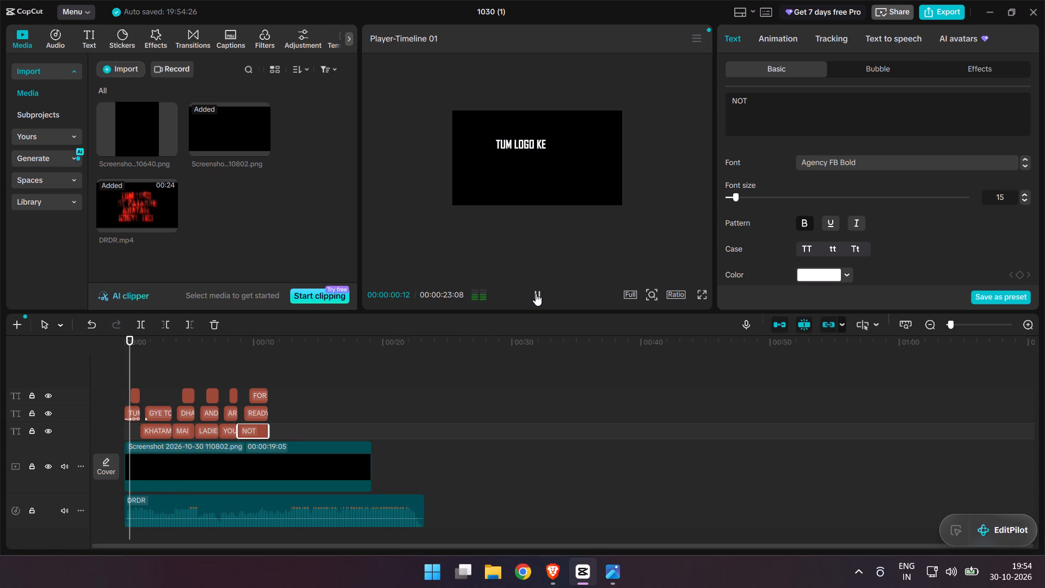
pyautogui.click(536, 293)
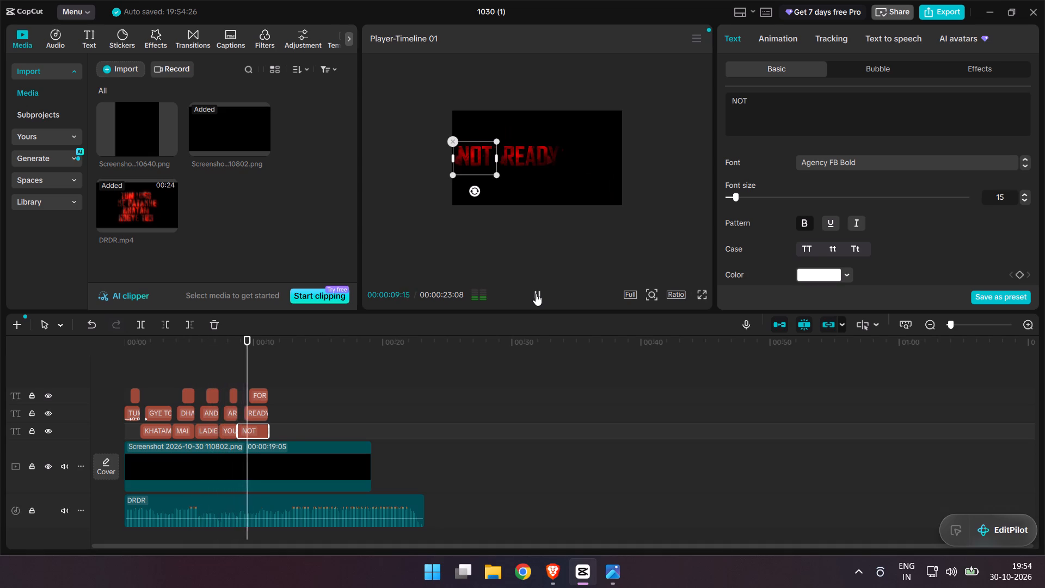
pyautogui.press('space')
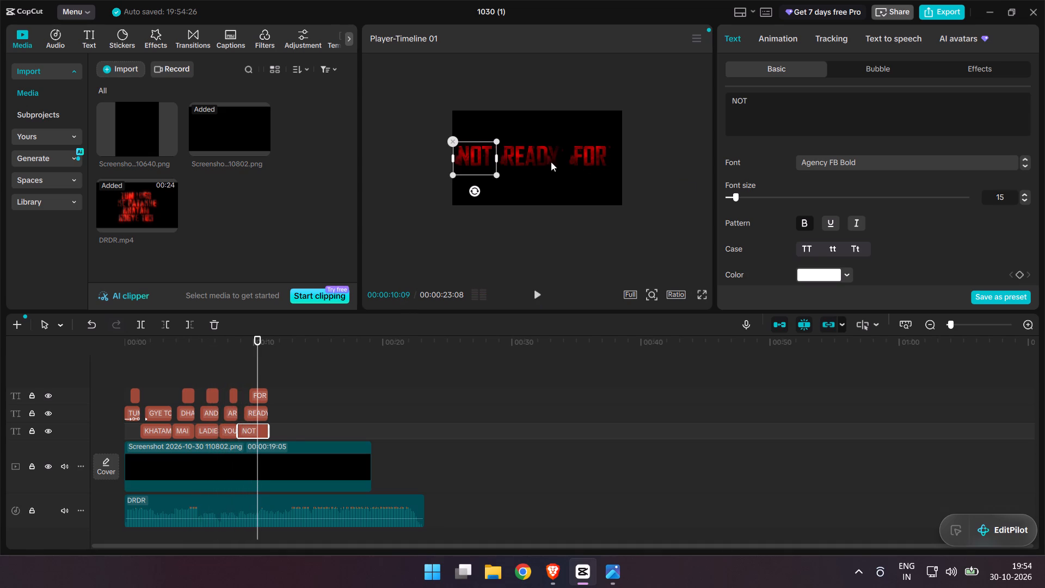
# Shift the READY, FOR and NOT captions slightly rightwards to space them evenly across the video frame on one line.
pyautogui.click(531, 157)
pyautogui.moveTo(531, 157); pyautogui.dragTo(544, 157)
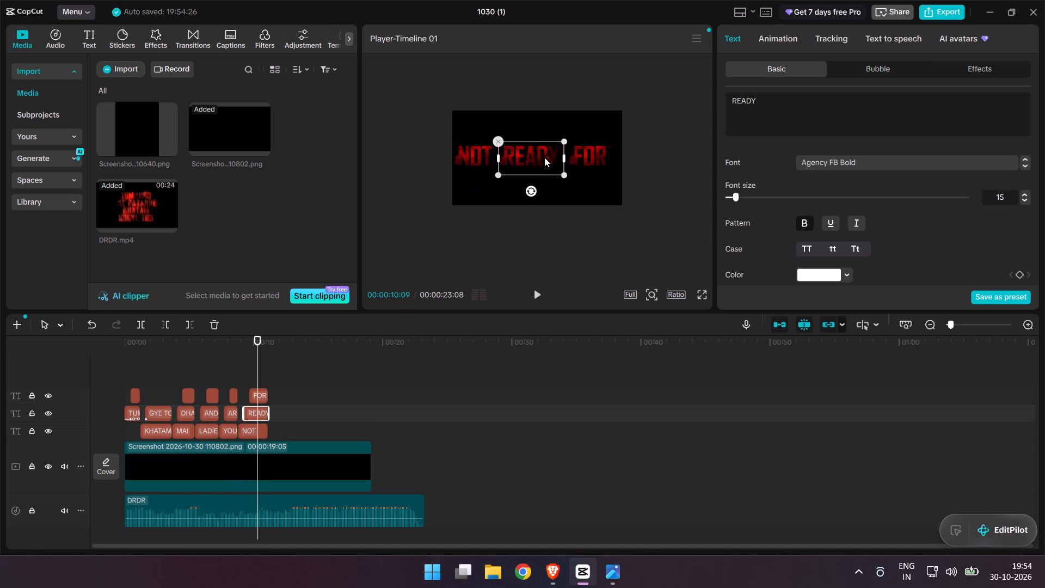
pyautogui.moveTo(544, 157); pyautogui.dragTo(538, 160)
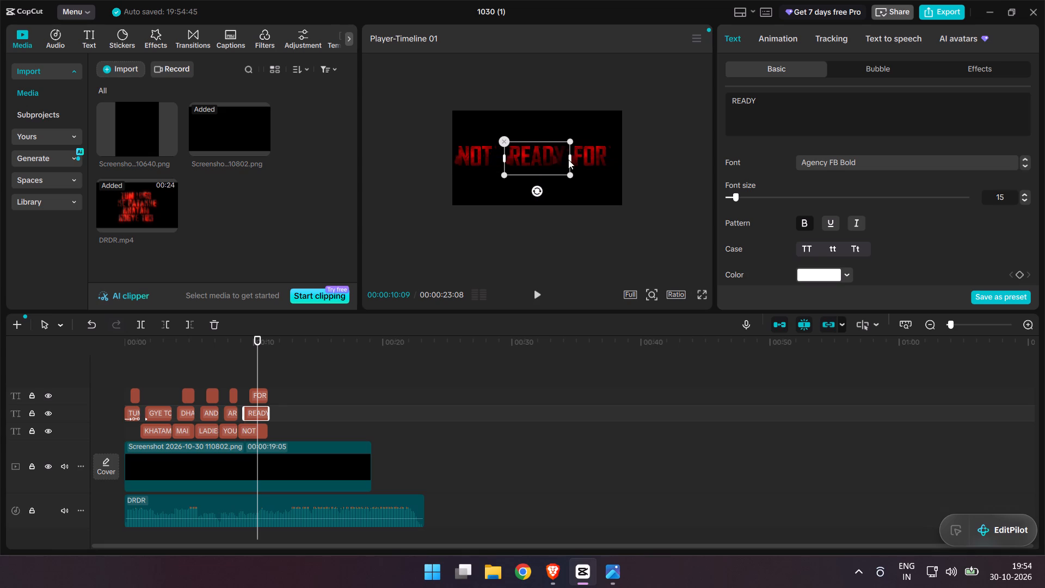
pyautogui.moveTo(592, 157); pyautogui.dragTo(602, 156)
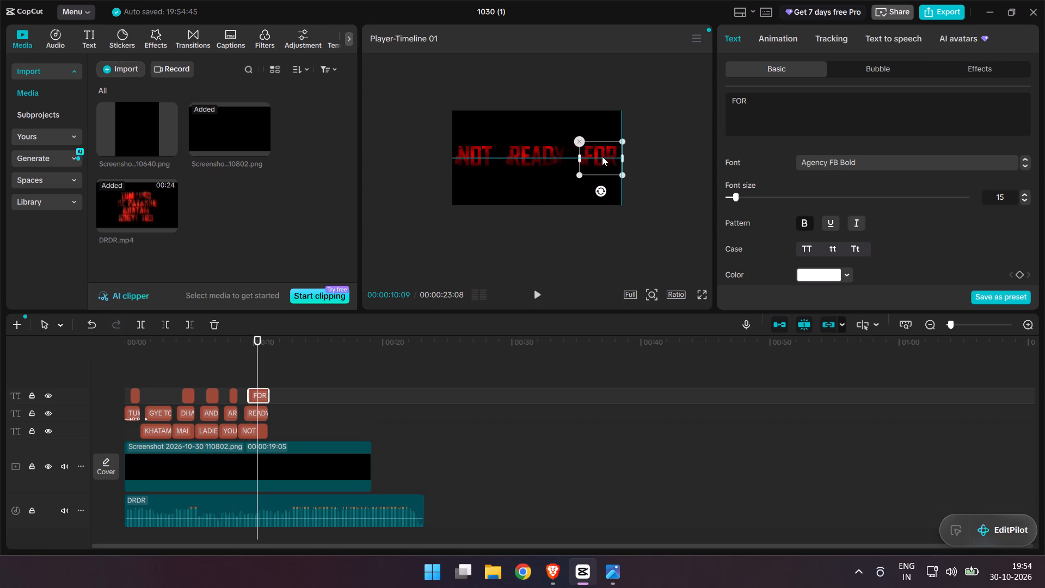
pyautogui.moveTo(602, 156); pyautogui.dragTo(597, 156)
pyautogui.moveTo(472, 151); pyautogui.dragTo(477, 152)
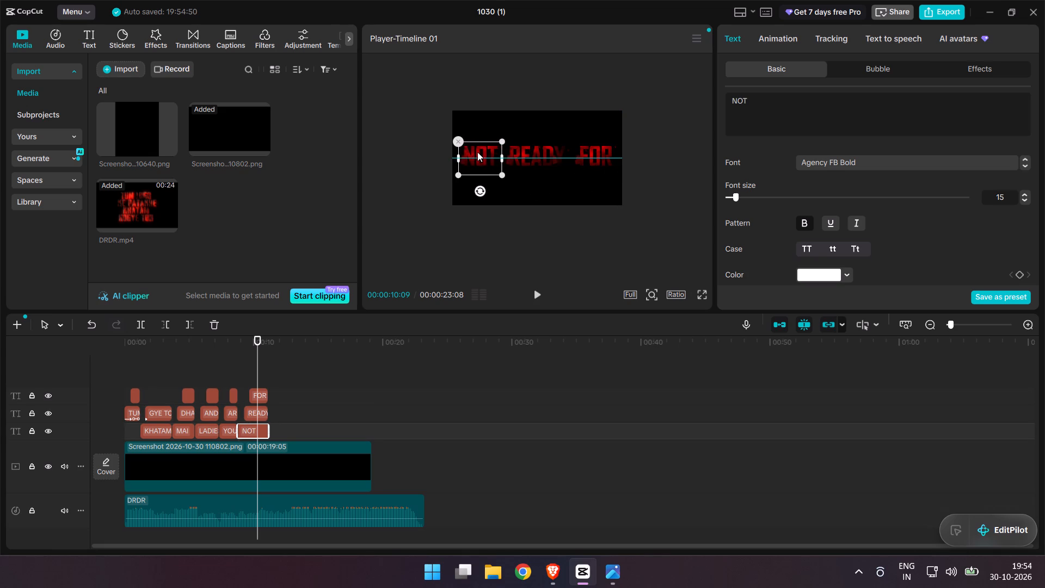
# Play the NOT READY FOR captions from 00:00:09:08 to find where they should end against the audio.
pyautogui.moveTo(477, 152); pyautogui.dragTo(478, 152)
pyautogui.click(574, 248)
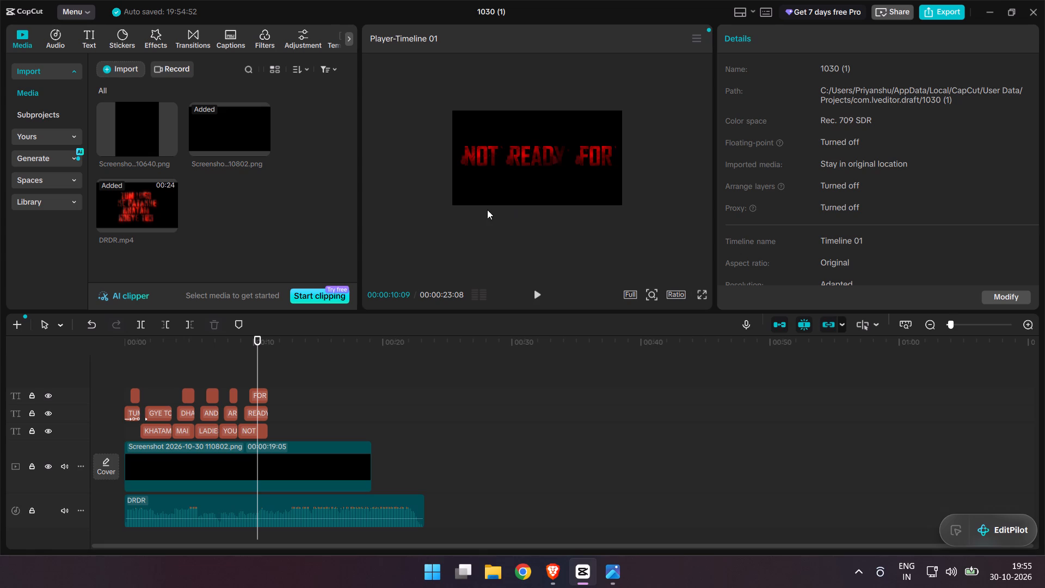
pyautogui.click(246, 339)
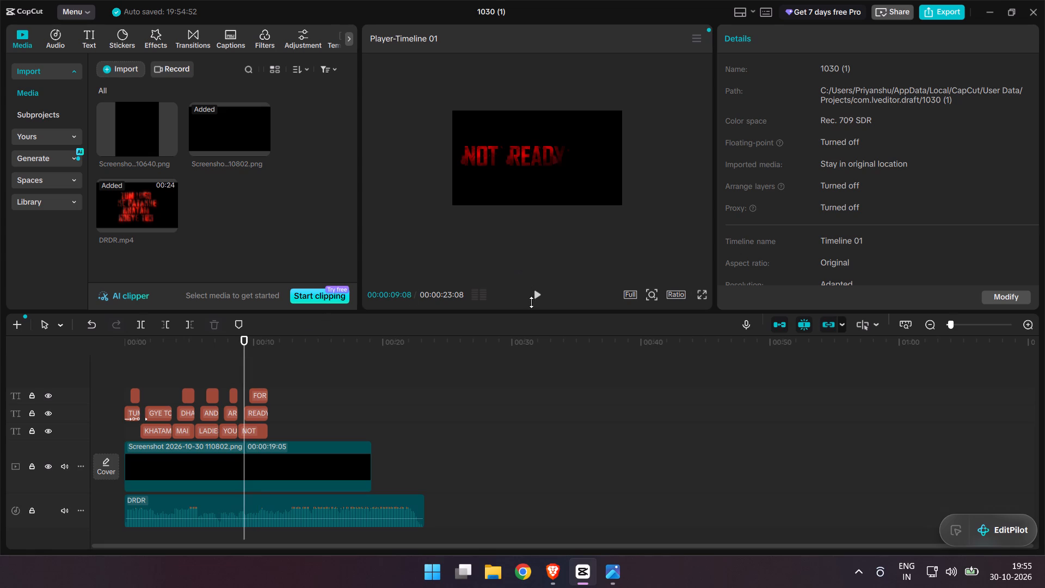
pyautogui.click(532, 302)
pyautogui.click(537, 297)
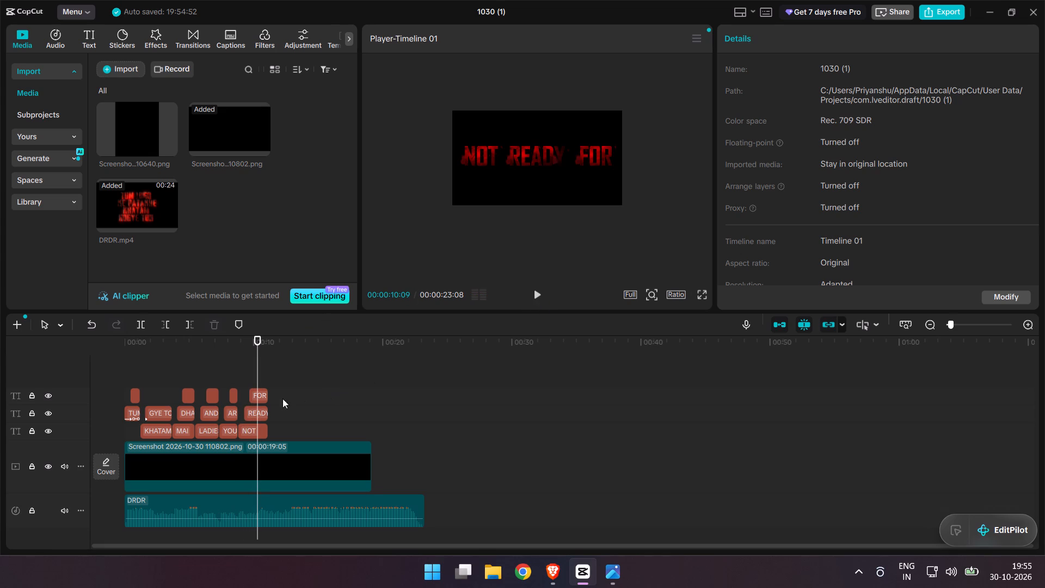
# Trim the ends of the FOR, READY and NOT clips back to the playhead at 00:00:10:09.
pyautogui.click(263, 394)
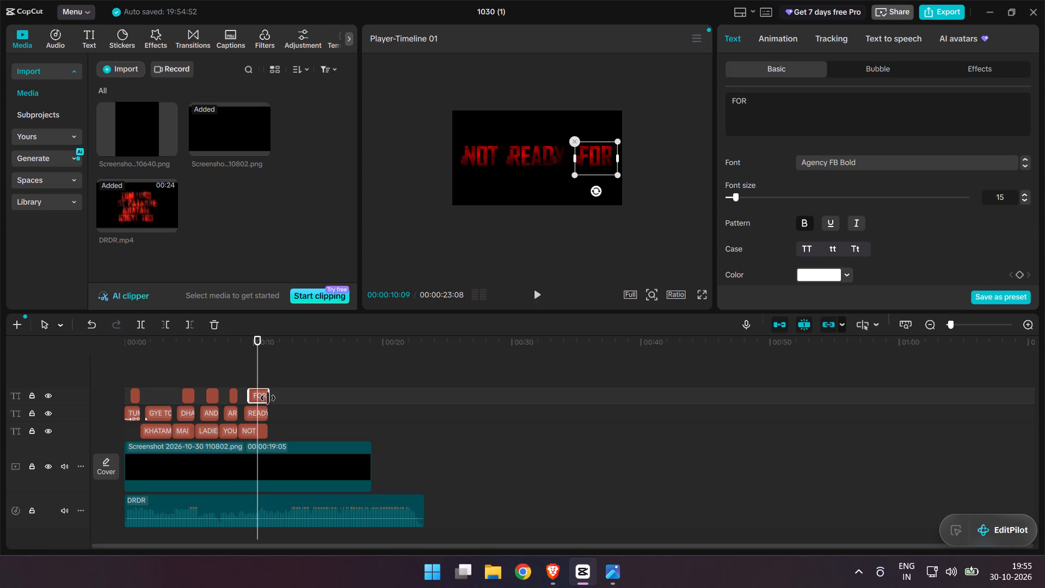
pyautogui.moveTo(268, 398); pyautogui.dragTo(255, 398)
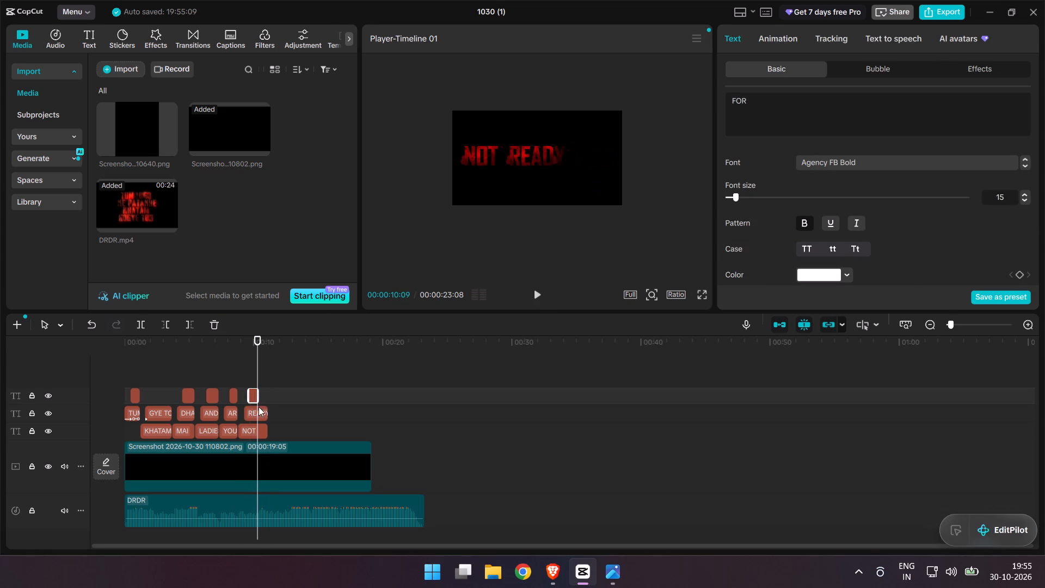
pyautogui.click(263, 413)
pyautogui.moveTo(271, 419); pyautogui.dragTo(265, 419)
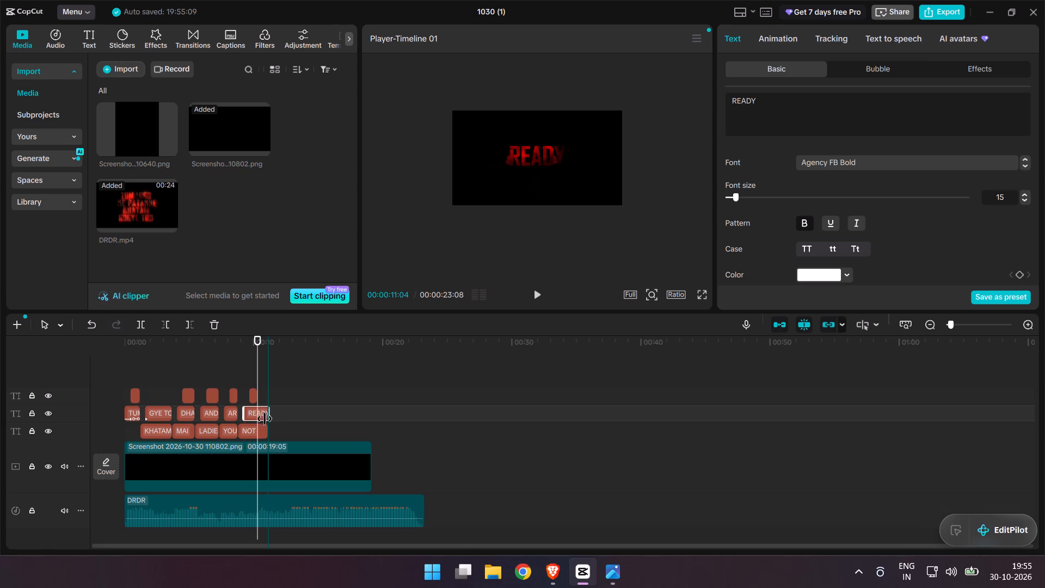
pyautogui.moveTo(265, 419); pyautogui.dragTo(259, 419)
pyautogui.click(260, 429)
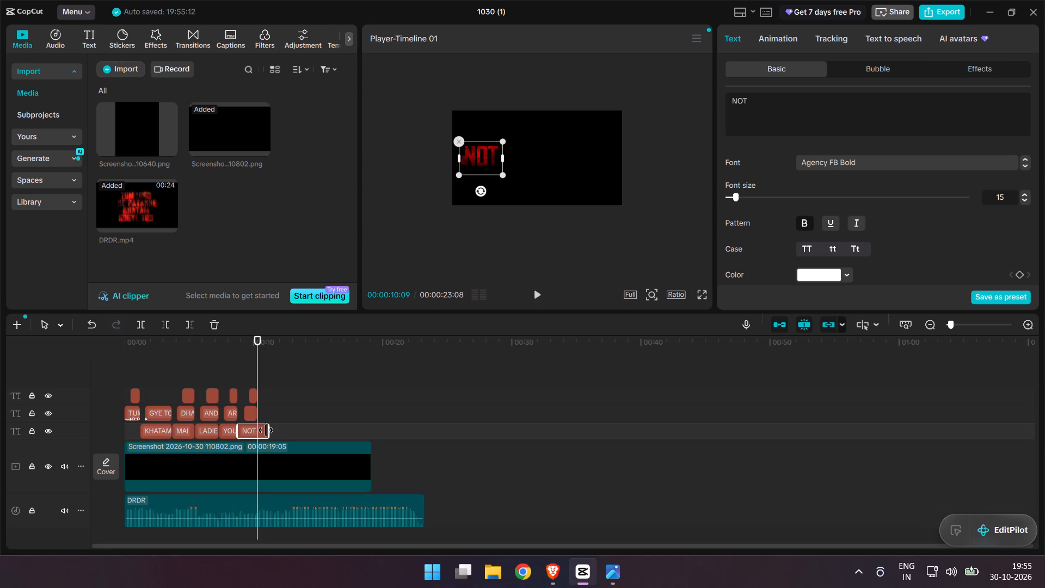
pyautogui.moveTo(266, 430); pyautogui.dragTo(257, 430)
pyautogui.moveTo(257, 430); pyautogui.dragTo(255, 432)
pyautogui.hotkey('ctrl', 'z')
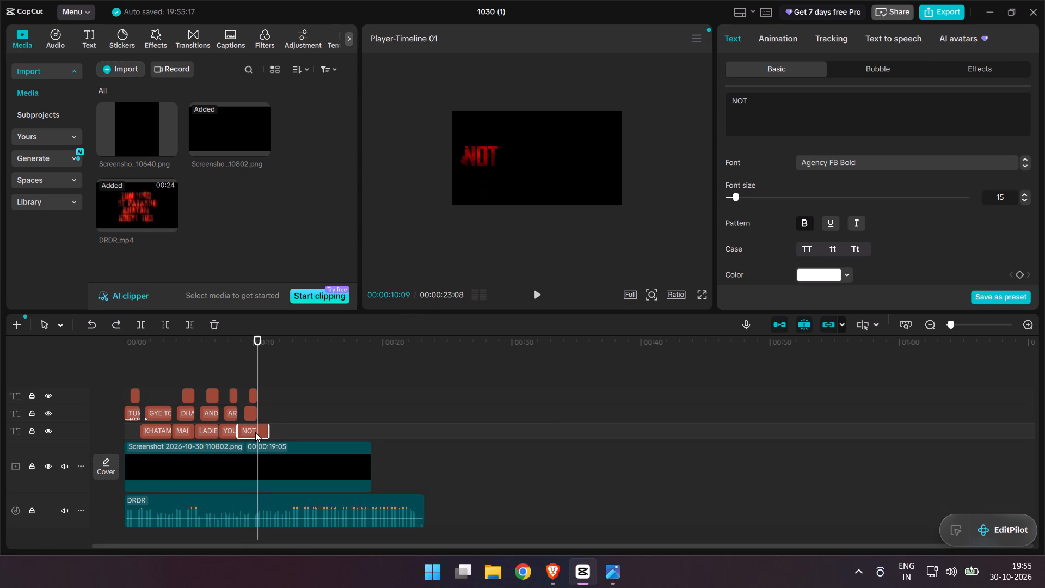
pyautogui.moveTo(268, 434); pyautogui.dragTo(257, 434)
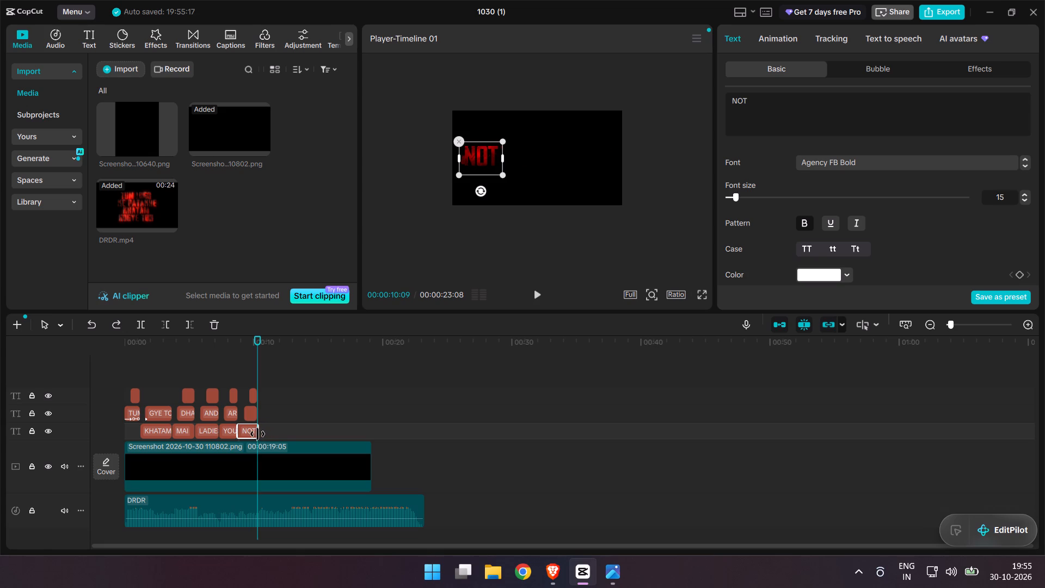
pyautogui.moveTo(257, 434); pyautogui.dragTo(256, 434)
# Duplicate the NOT caption and place the copy directly after the original on the bottom text track.
pyautogui.hotkey('ctrl', 'c')
pyautogui.click(278, 428)
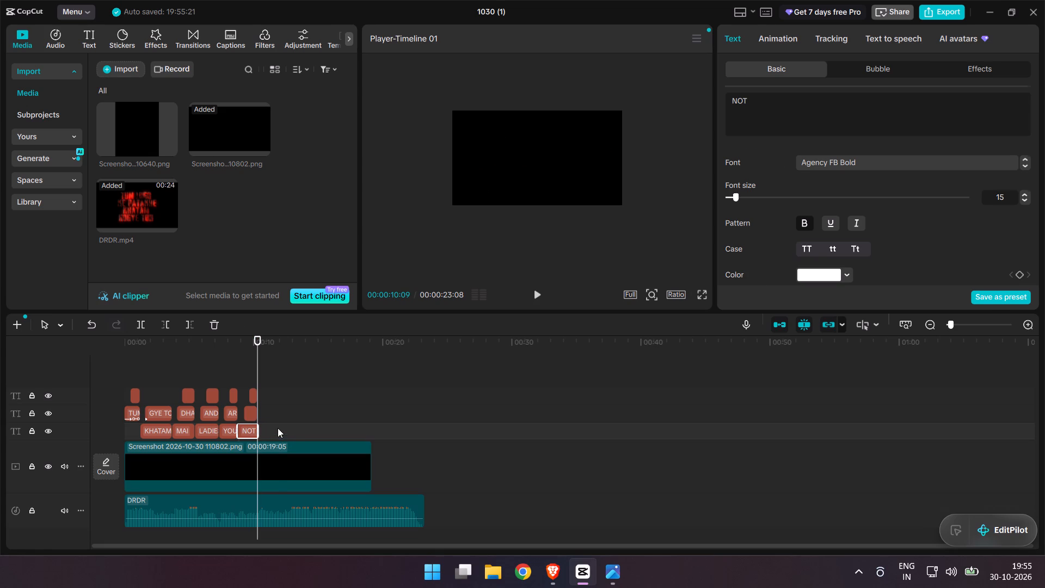
pyautogui.hotkey('ctrl', 'v')
pyautogui.moveTo(285, 432); pyautogui.dragTo(278, 433)
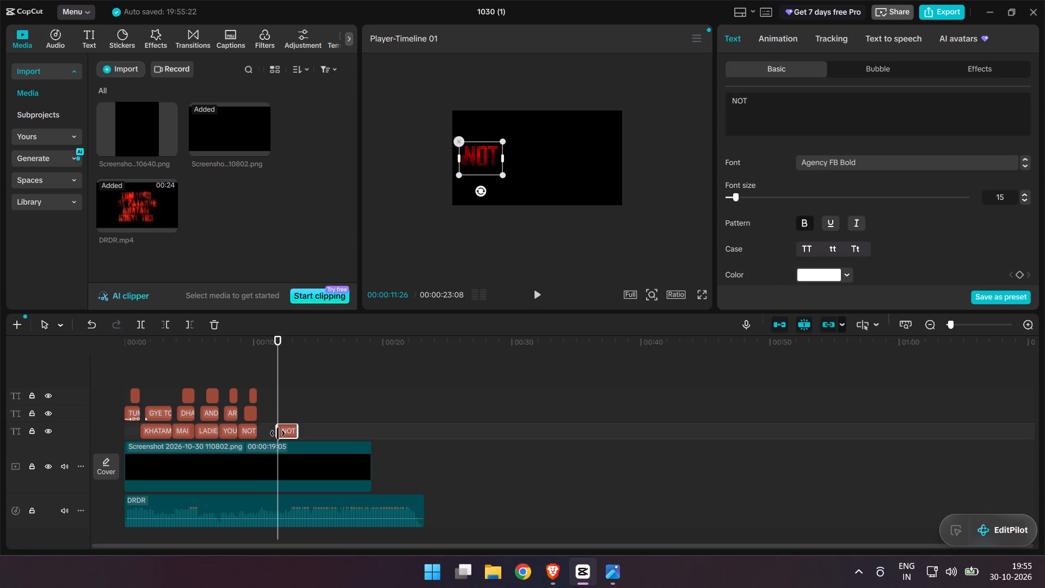
pyautogui.moveTo(278, 433); pyautogui.dragTo(268, 434)
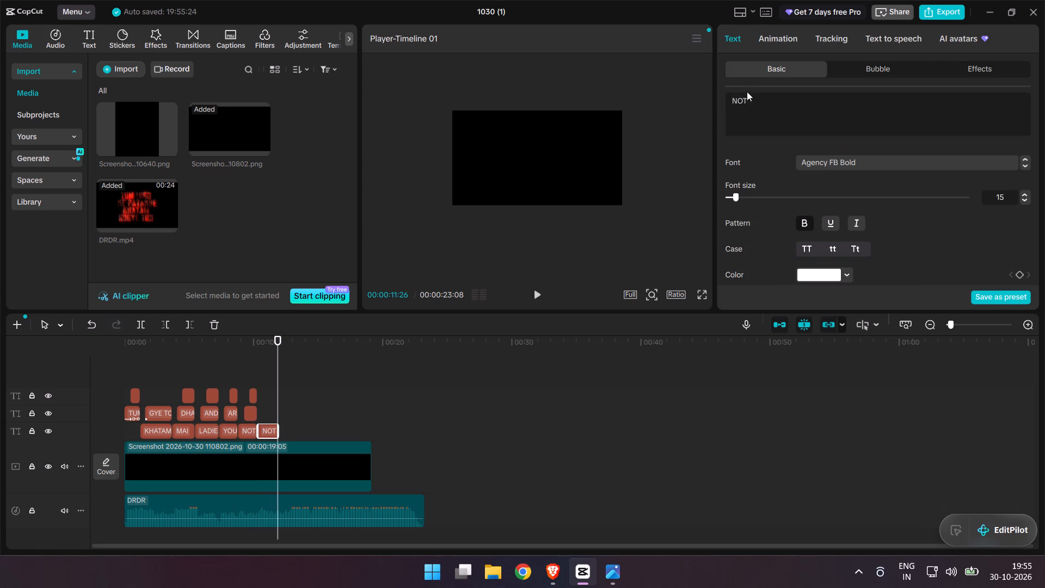
# Change the text of the NOT copy to THIS!!.
pyautogui.moveTo(743, 97); pyautogui.dragTo(737, 97)
pyautogui.click(266, 340)
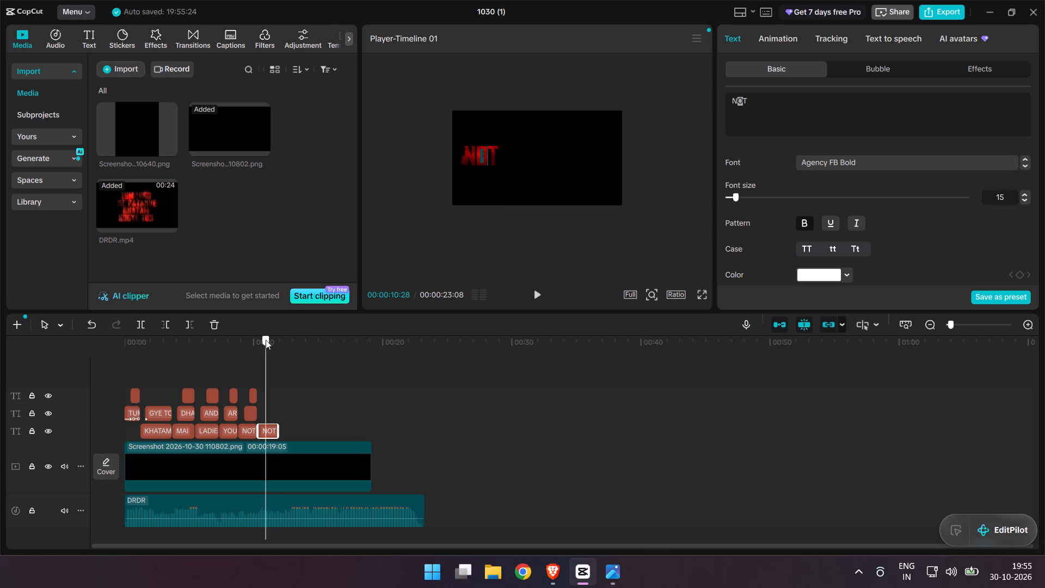
pyautogui.moveTo(758, 105); pyautogui.dragTo(700, 103)
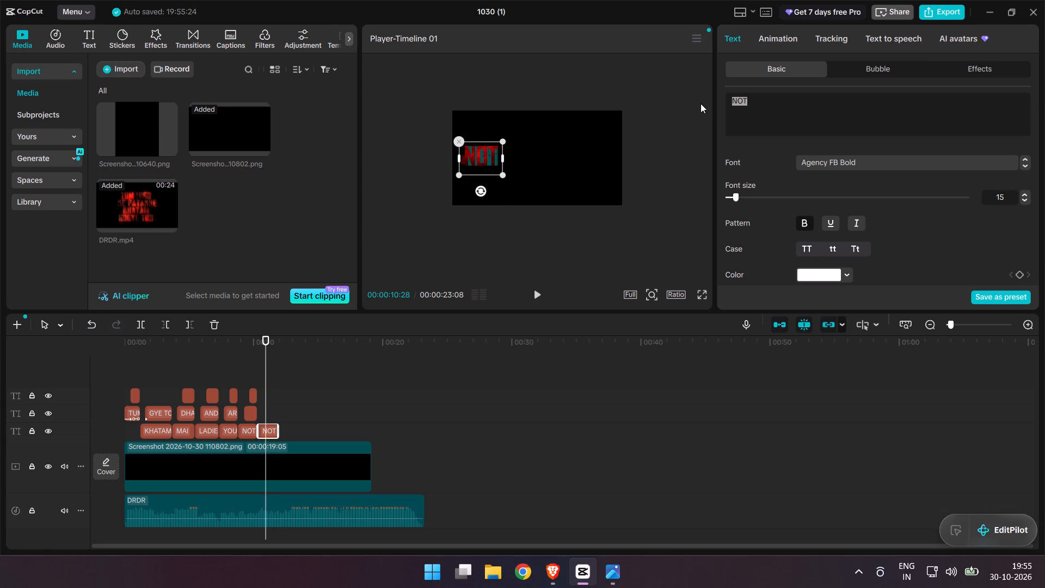
pyautogui.write('THIS')
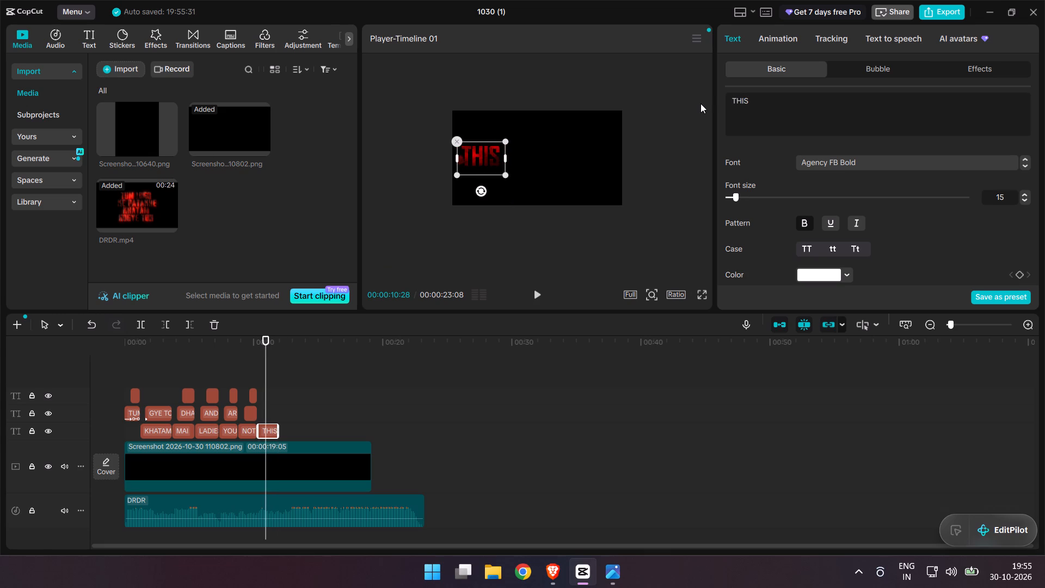
pyautogui.hotkey('shift', '!')
pyautogui.hotkey('shift', '!')
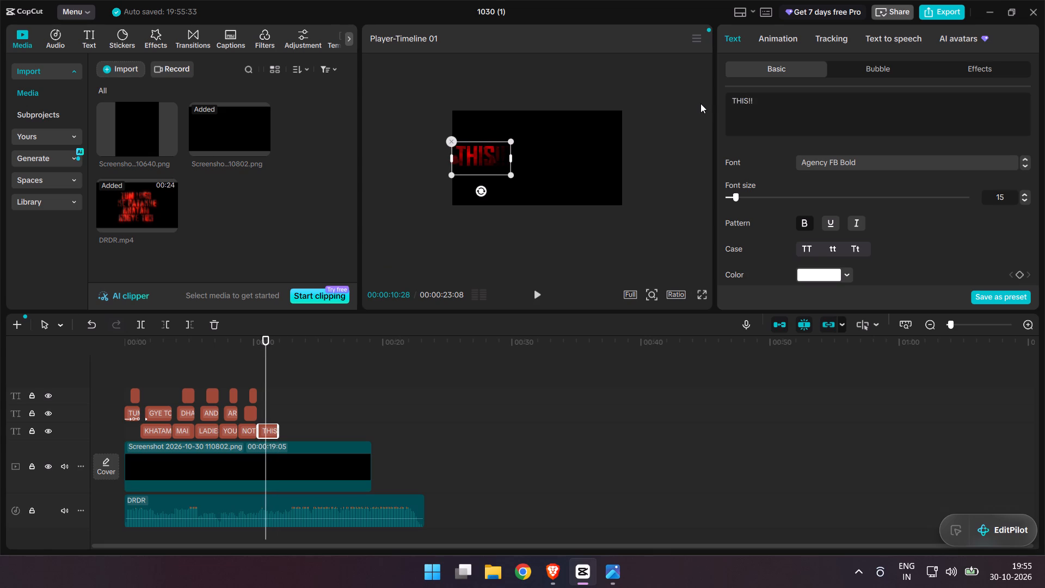
# Move the THIS!! caption to the centre of the video frame and enlarge it to nearly twice its size.
pyautogui.moveTo(477, 149); pyautogui.dragTo(534, 151)
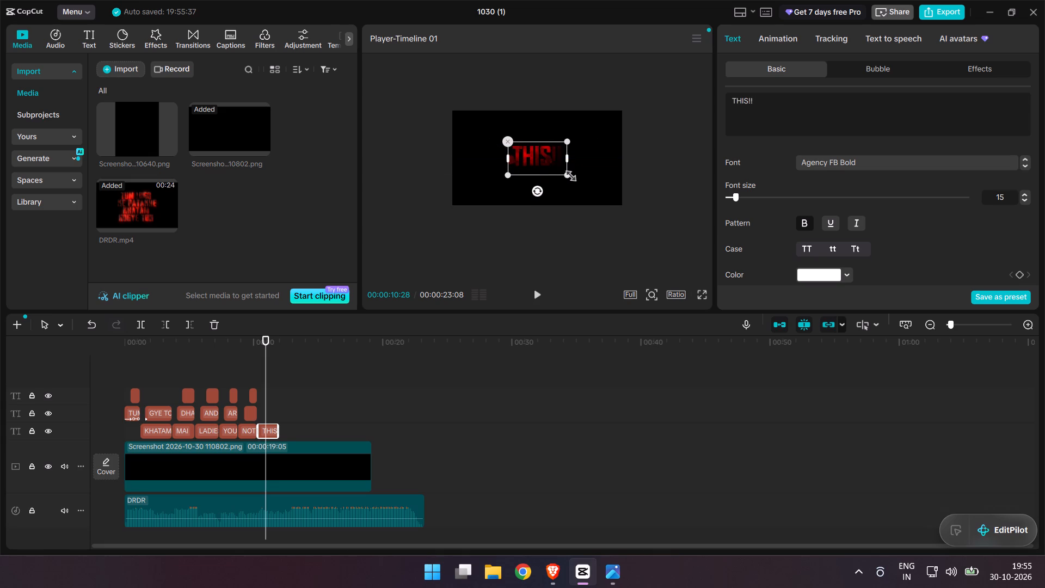
pyautogui.moveTo(564, 174); pyautogui.dragTo(622, 200)
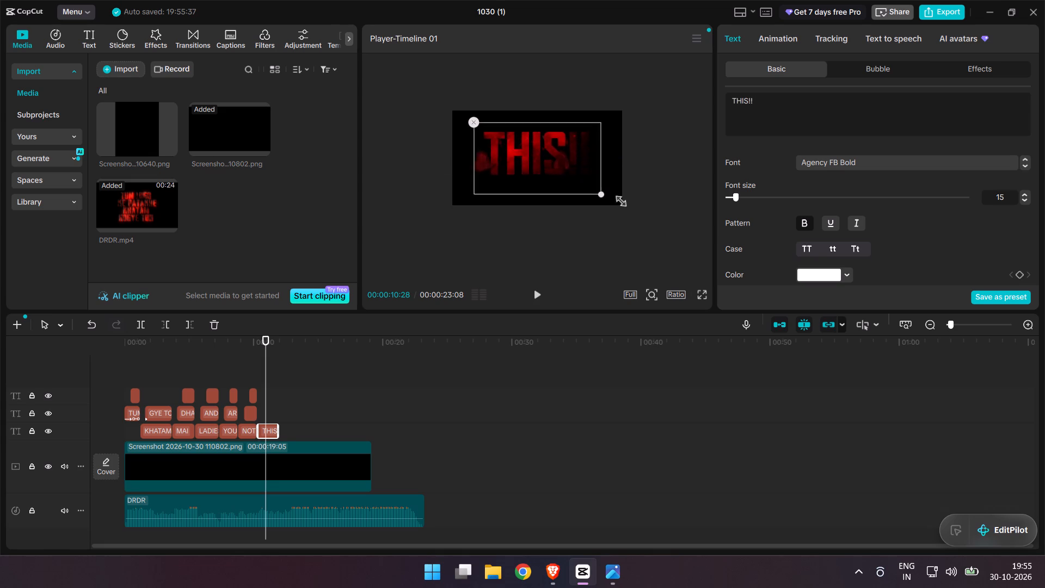
pyautogui.moveTo(622, 200); pyautogui.dragTo(599, 194)
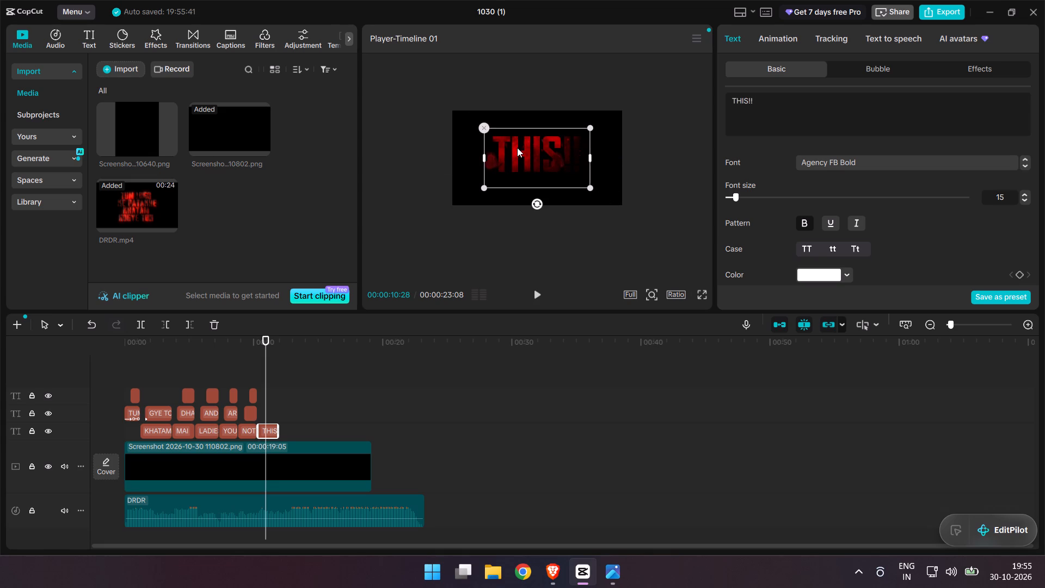
pyautogui.moveTo(518, 148); pyautogui.dragTo(522, 150)
pyautogui.moveTo(522, 150); pyautogui.dragTo(518, 150)
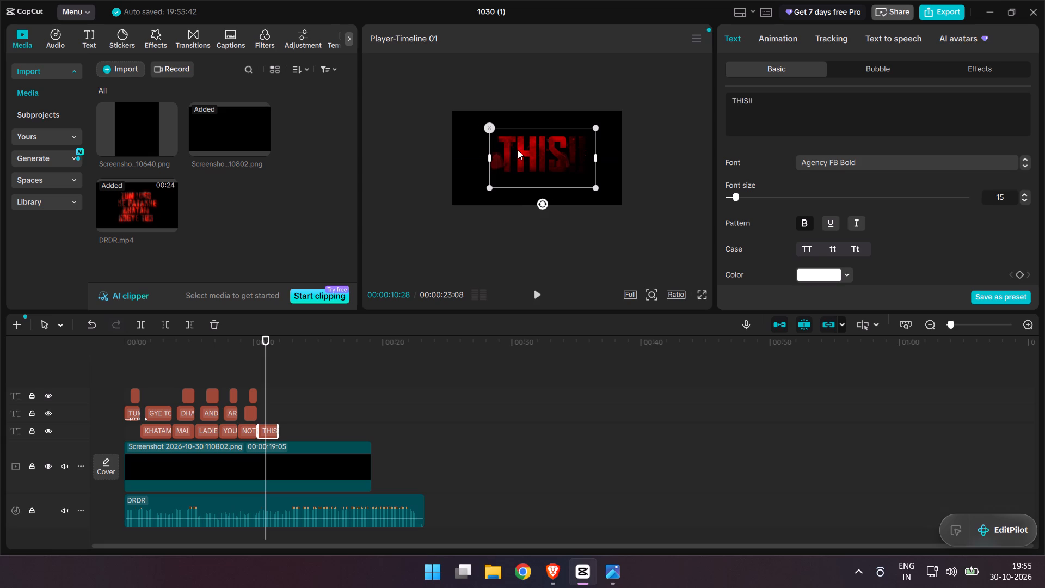
pyautogui.moveTo(518, 150); pyautogui.dragTo(514, 151)
# Play the video from the start through the MAI DHAMAKA SHURU KRU captions to check the captions.
pyautogui.moveTo(269, 336); pyautogui.dragTo(73, 336)
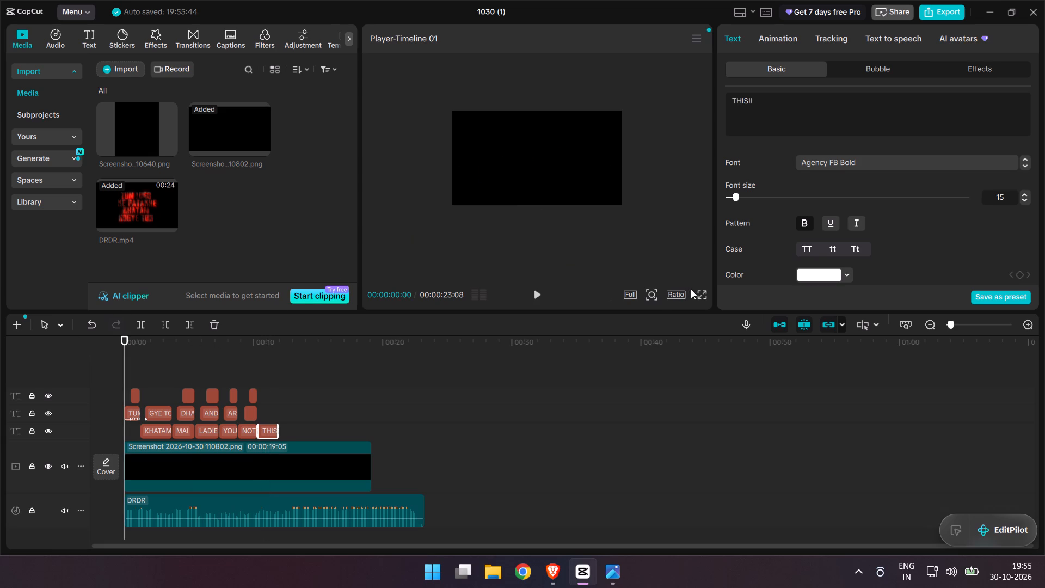
pyautogui.click(651, 293)
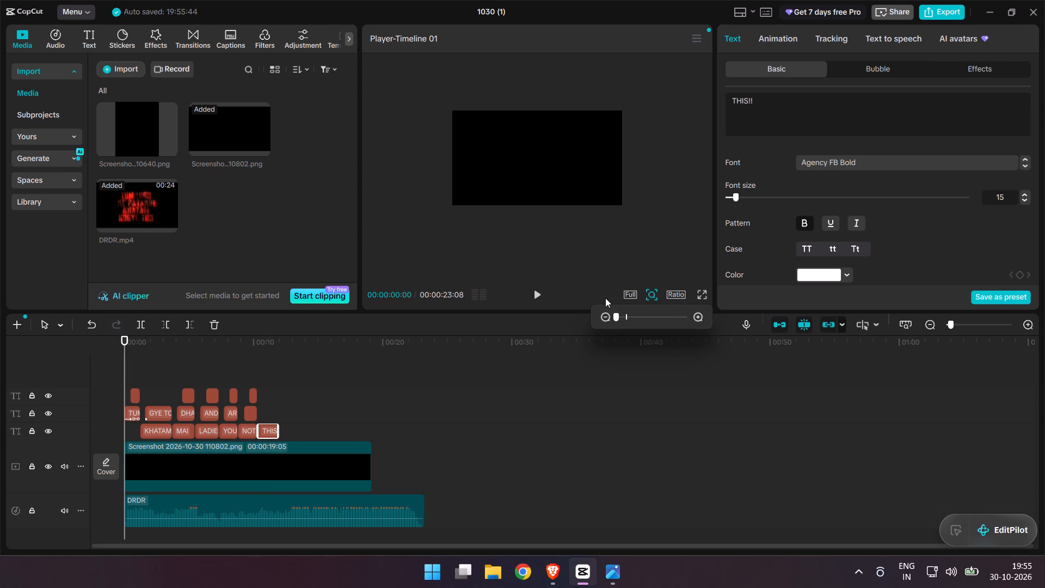
pyautogui.click(612, 298)
pyautogui.click(625, 296)
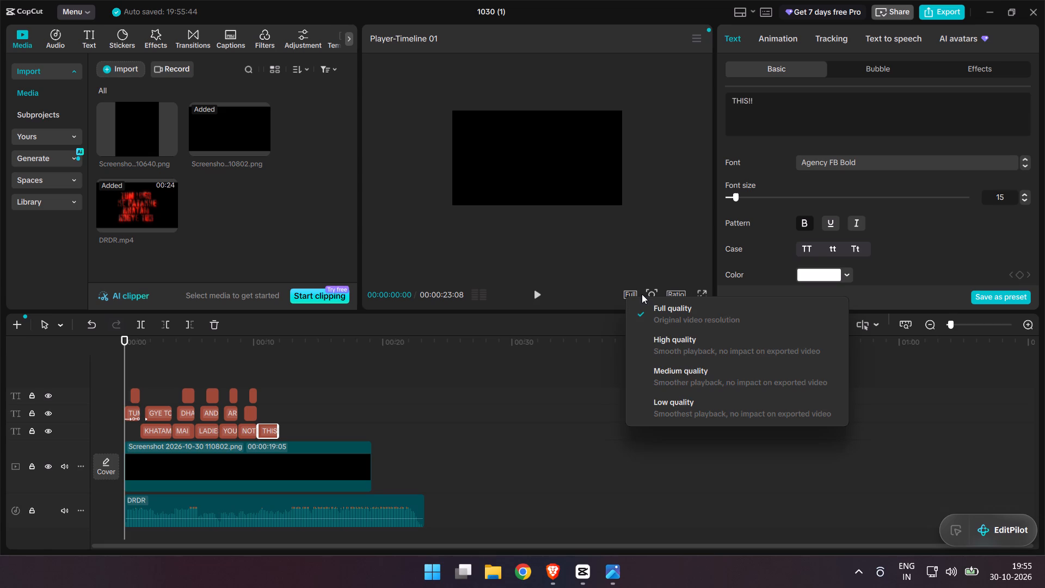
pyautogui.click(655, 292)
pyautogui.click(696, 297)
pyautogui.click(697, 297)
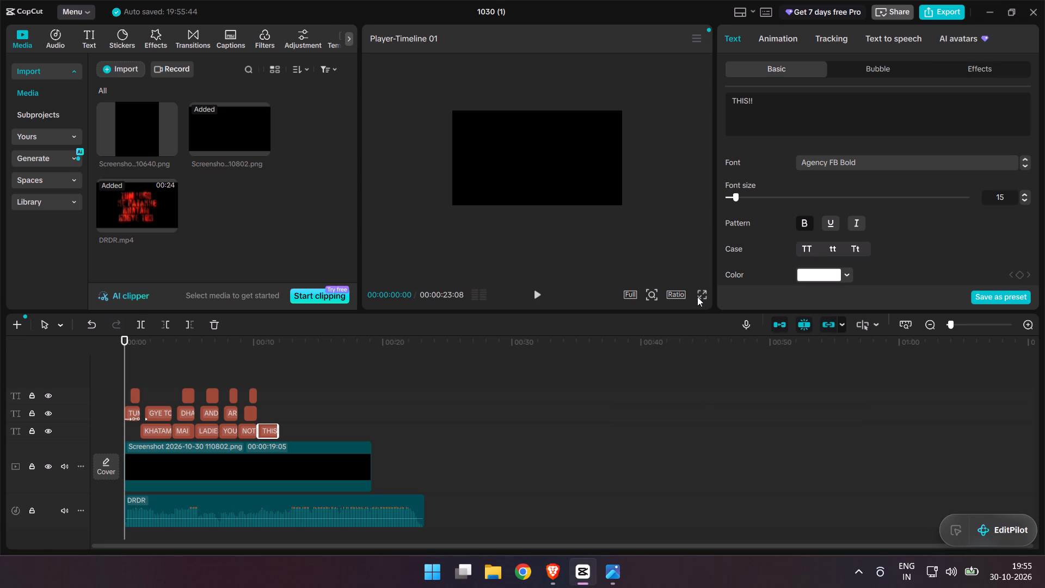
pyautogui.click(544, 295)
pyautogui.click(705, 289)
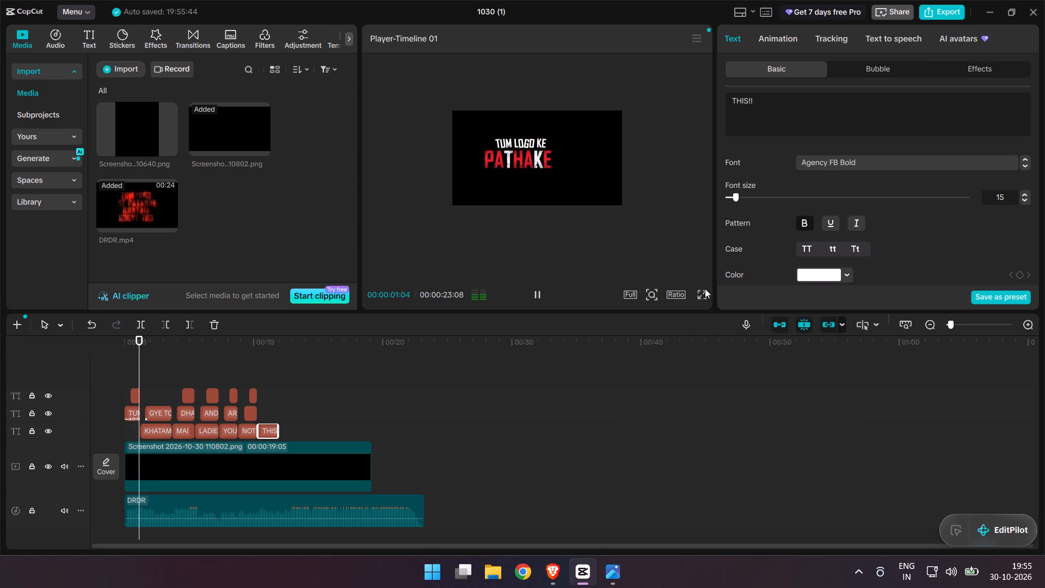
pyautogui.click(702, 289)
pyautogui.click(685, 292)
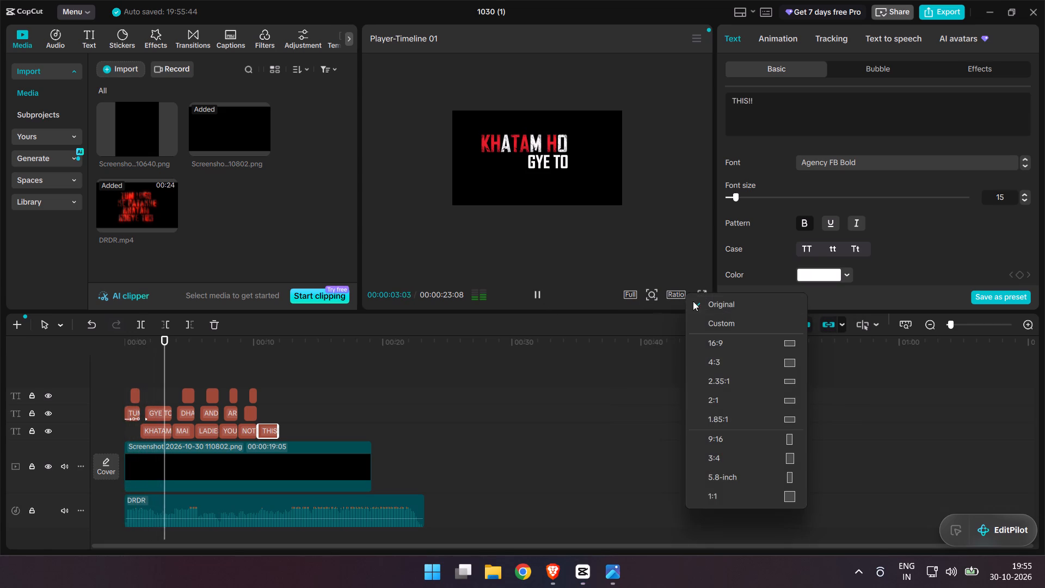
pyautogui.click(618, 273)
pyautogui.click(536, 293)
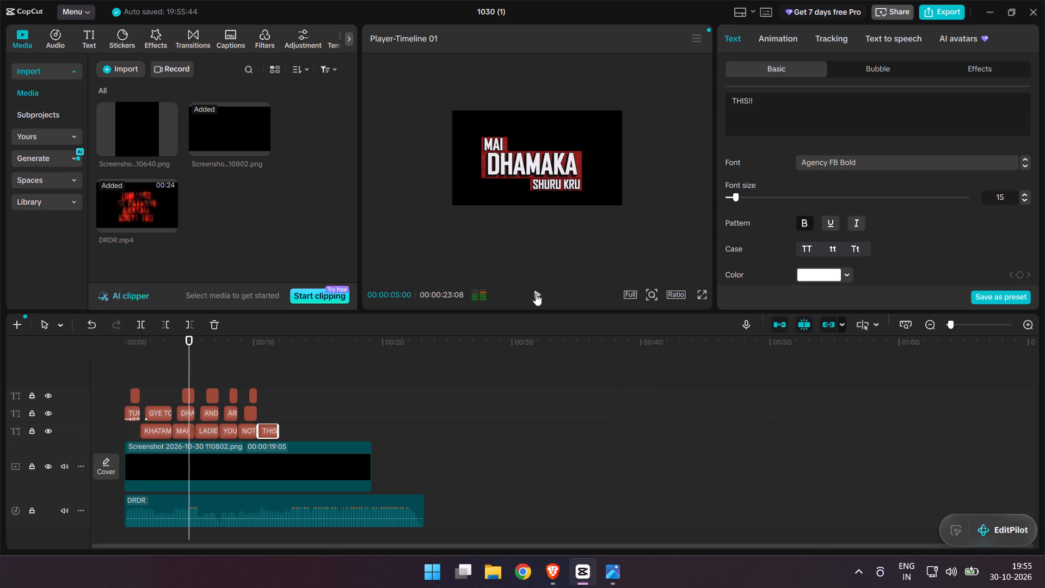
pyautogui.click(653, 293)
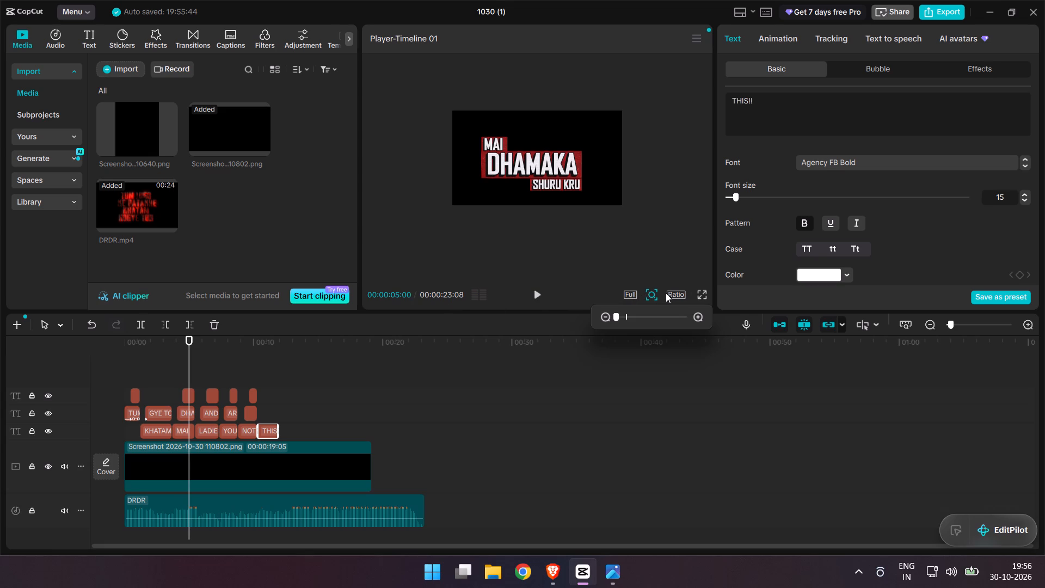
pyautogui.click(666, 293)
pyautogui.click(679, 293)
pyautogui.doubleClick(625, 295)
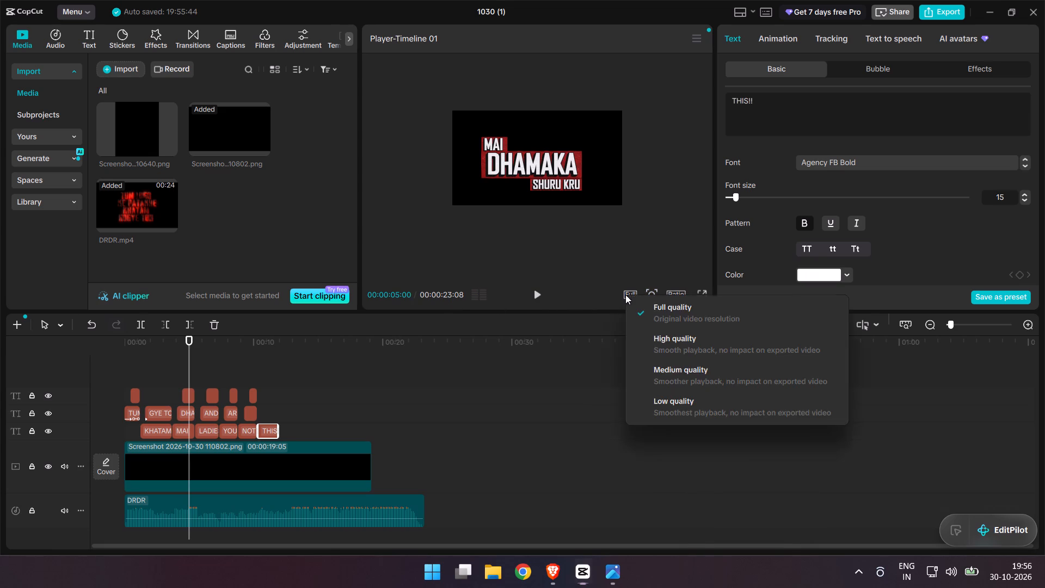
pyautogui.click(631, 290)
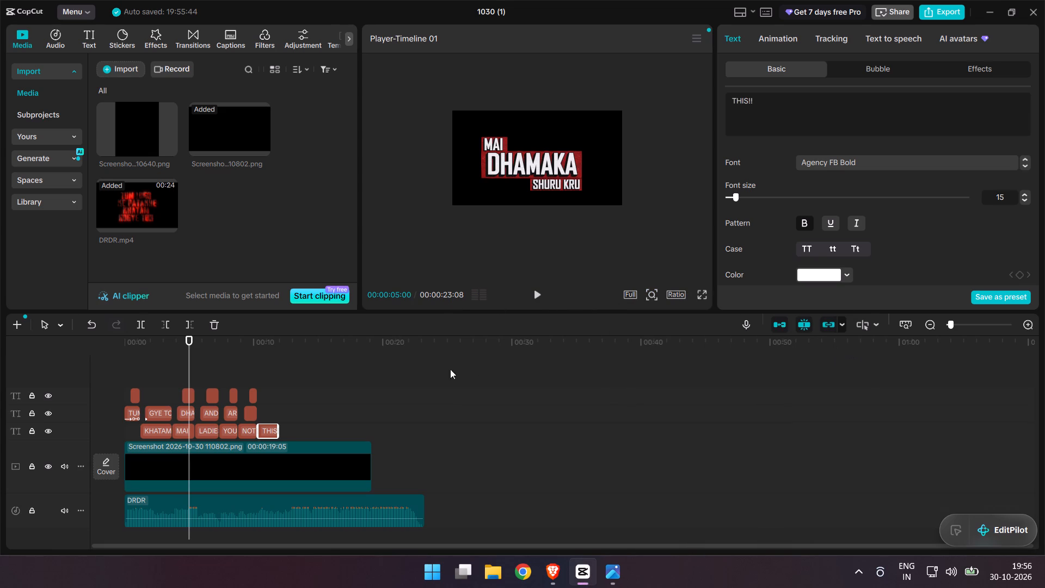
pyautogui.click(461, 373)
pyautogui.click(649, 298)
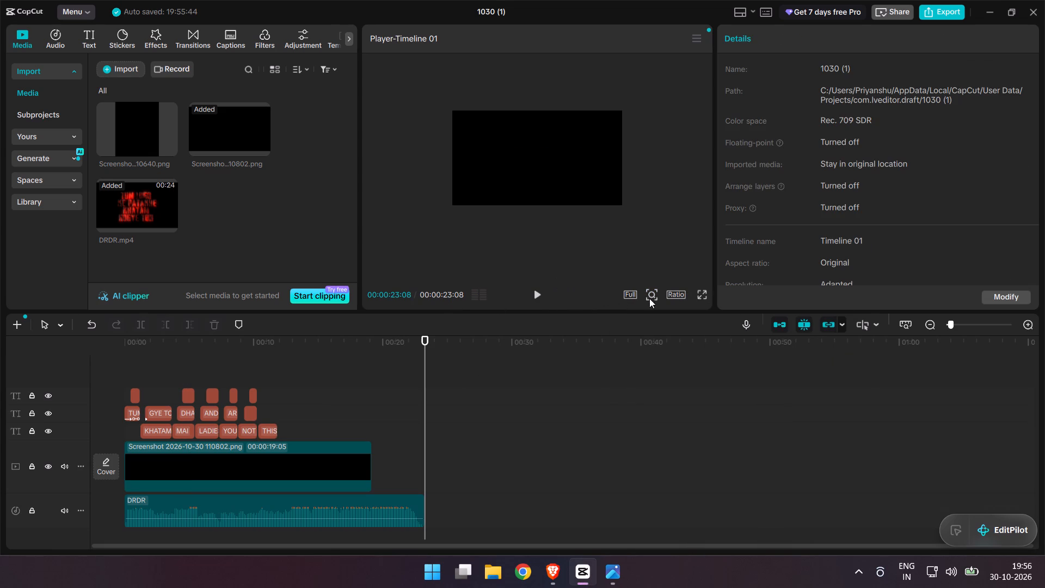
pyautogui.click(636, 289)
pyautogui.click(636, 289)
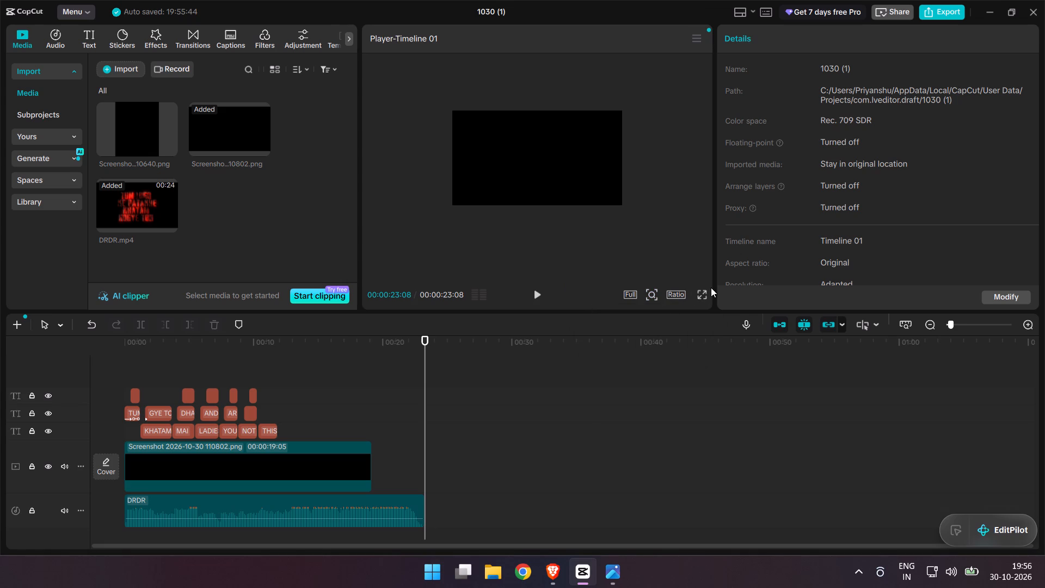
# Play the video from the start in full-screen preview to check all captions through THIS!! against the audio.
pyautogui.click(700, 293)
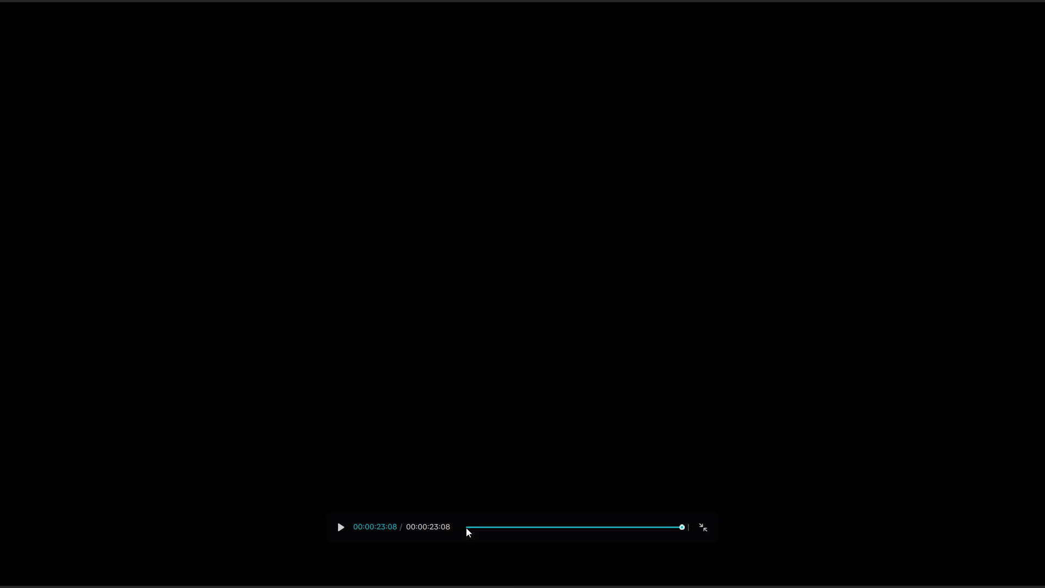
pyautogui.click(469, 525)
pyautogui.click(341, 525)
# Replay the video from the start in full-screen preview through the THIS!! caption, and exit full screen.
pyautogui.click(466, 529)
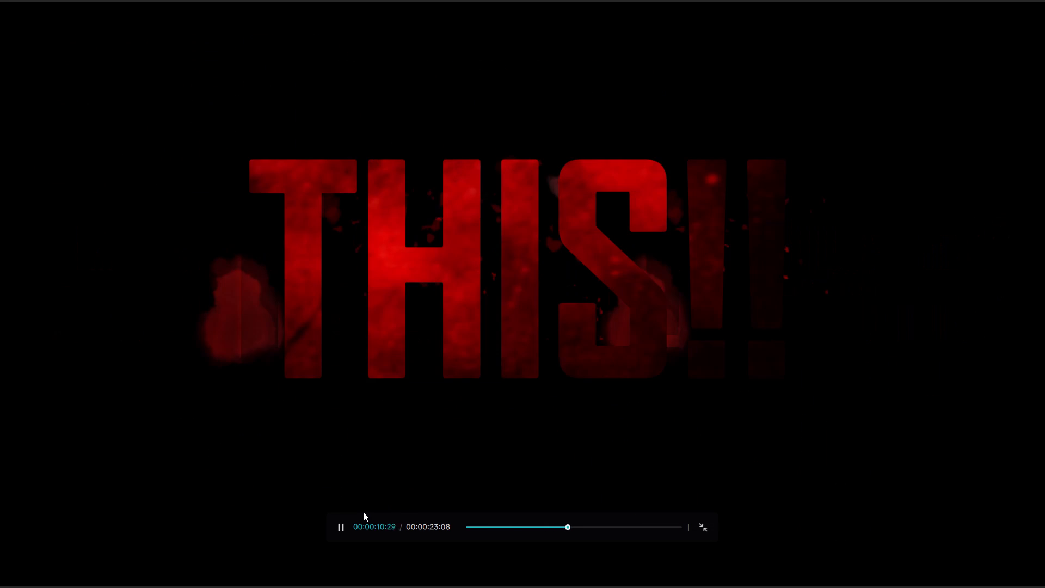
pyautogui.press('space')
pyautogui.press('Escape')
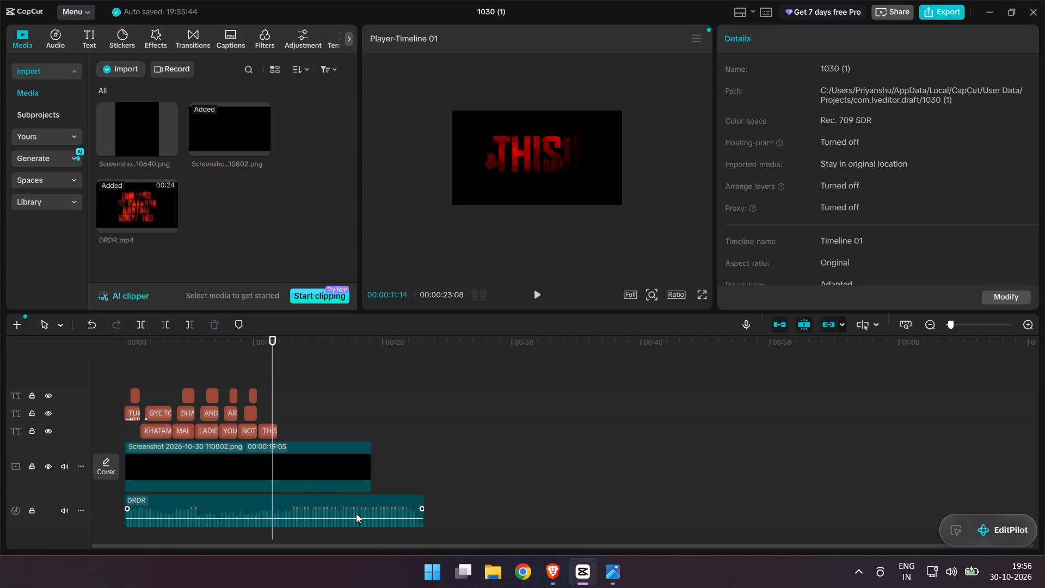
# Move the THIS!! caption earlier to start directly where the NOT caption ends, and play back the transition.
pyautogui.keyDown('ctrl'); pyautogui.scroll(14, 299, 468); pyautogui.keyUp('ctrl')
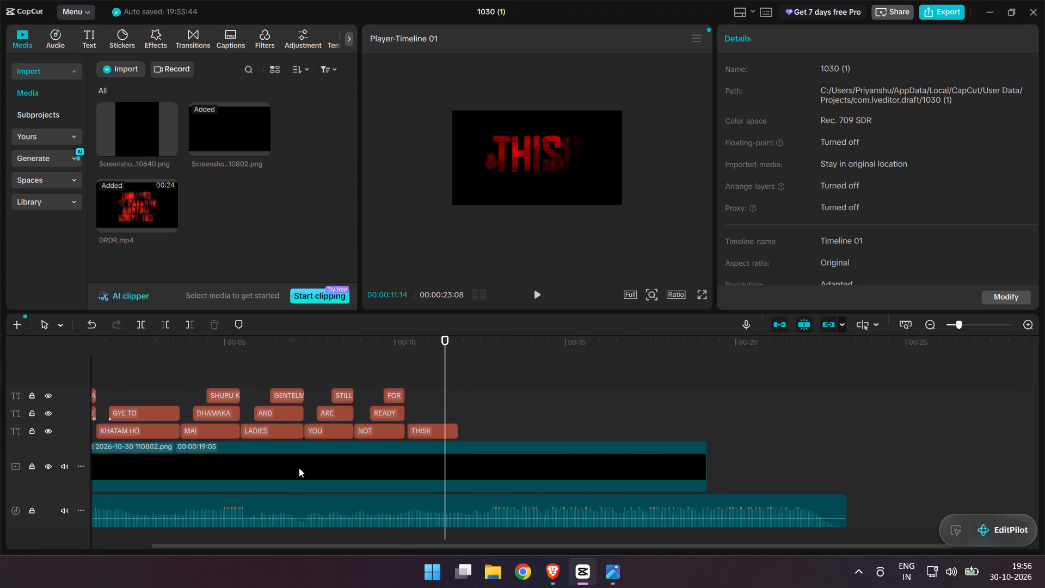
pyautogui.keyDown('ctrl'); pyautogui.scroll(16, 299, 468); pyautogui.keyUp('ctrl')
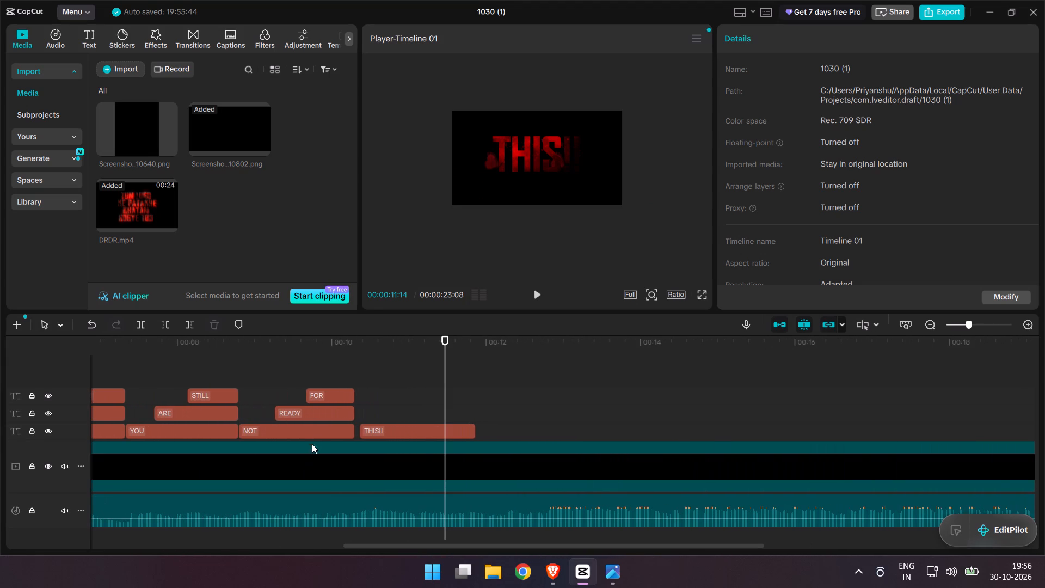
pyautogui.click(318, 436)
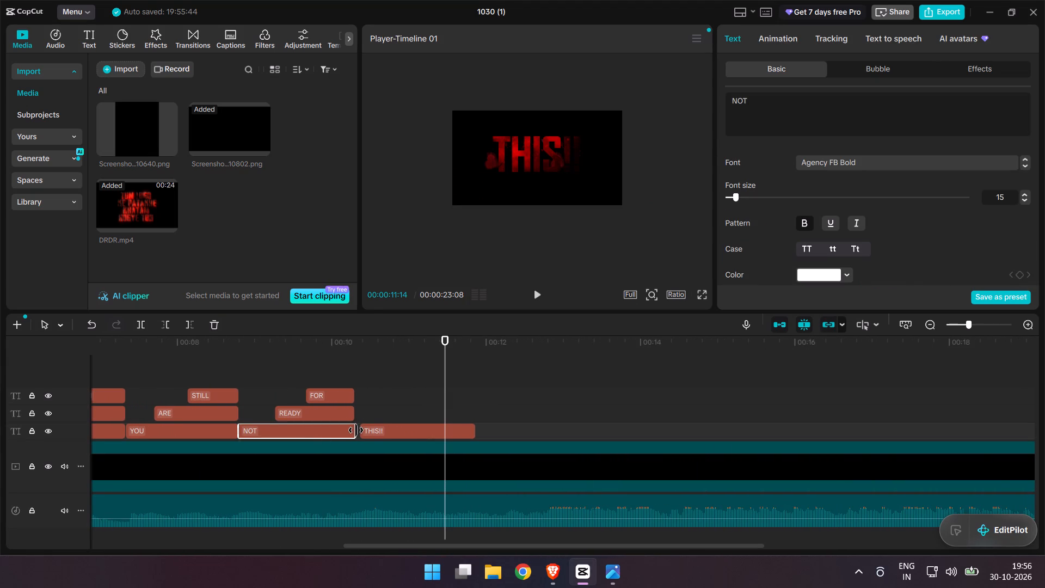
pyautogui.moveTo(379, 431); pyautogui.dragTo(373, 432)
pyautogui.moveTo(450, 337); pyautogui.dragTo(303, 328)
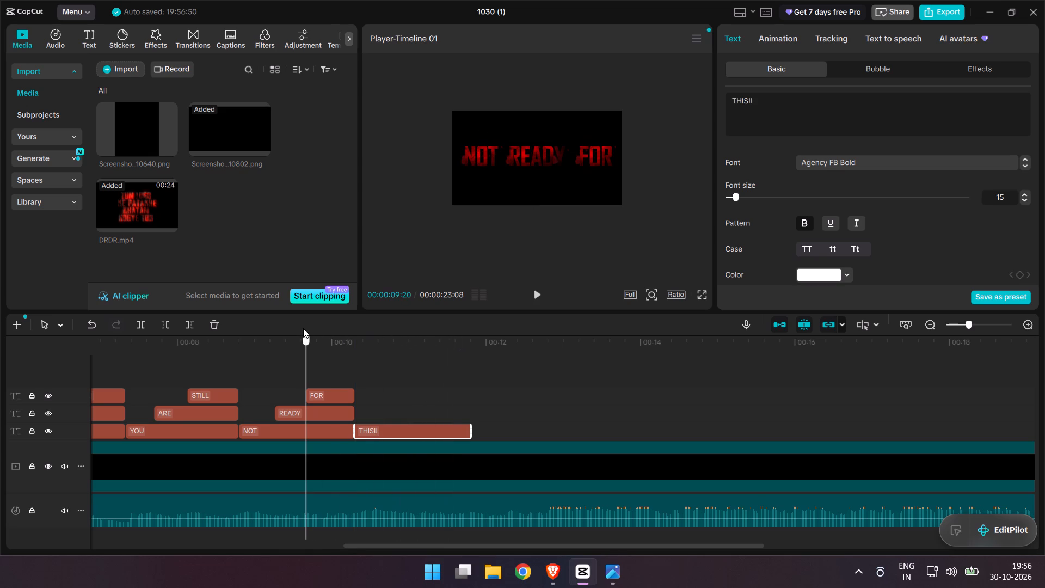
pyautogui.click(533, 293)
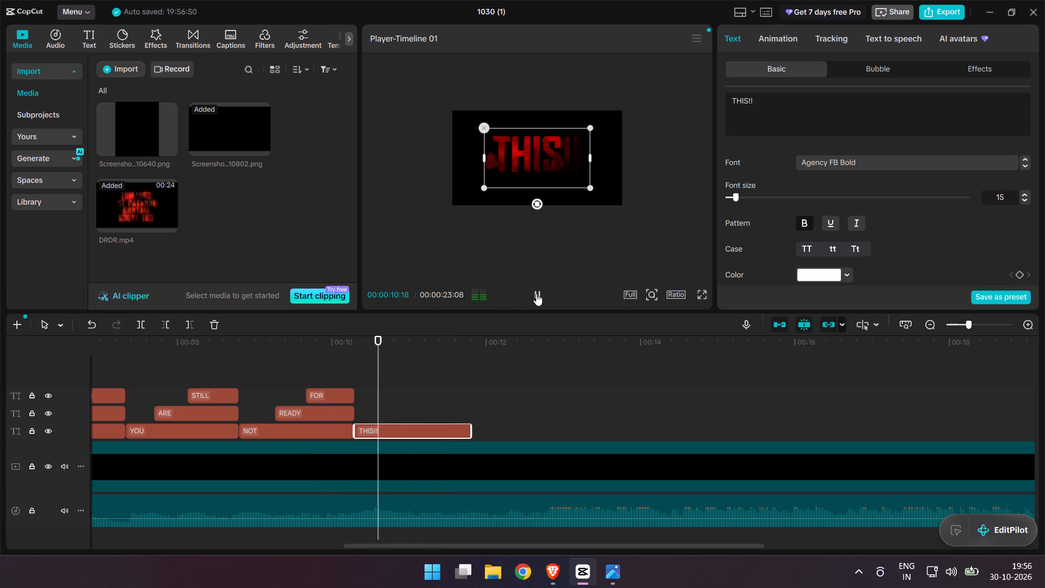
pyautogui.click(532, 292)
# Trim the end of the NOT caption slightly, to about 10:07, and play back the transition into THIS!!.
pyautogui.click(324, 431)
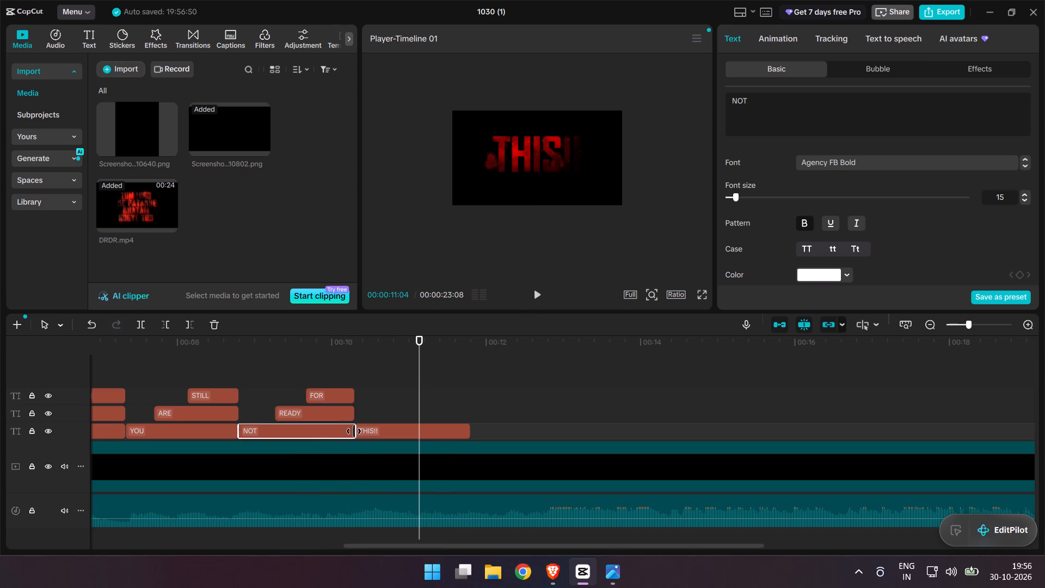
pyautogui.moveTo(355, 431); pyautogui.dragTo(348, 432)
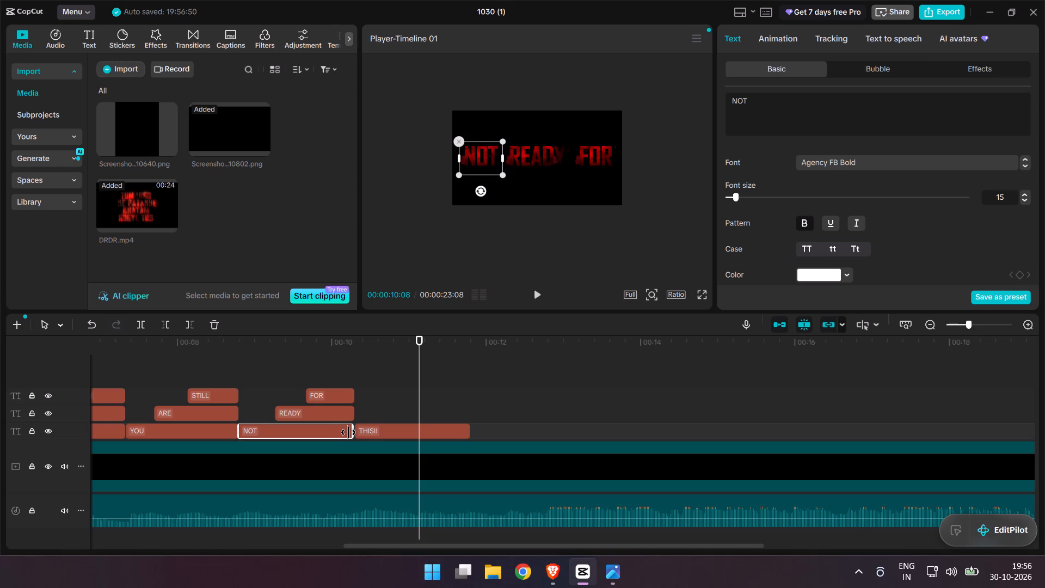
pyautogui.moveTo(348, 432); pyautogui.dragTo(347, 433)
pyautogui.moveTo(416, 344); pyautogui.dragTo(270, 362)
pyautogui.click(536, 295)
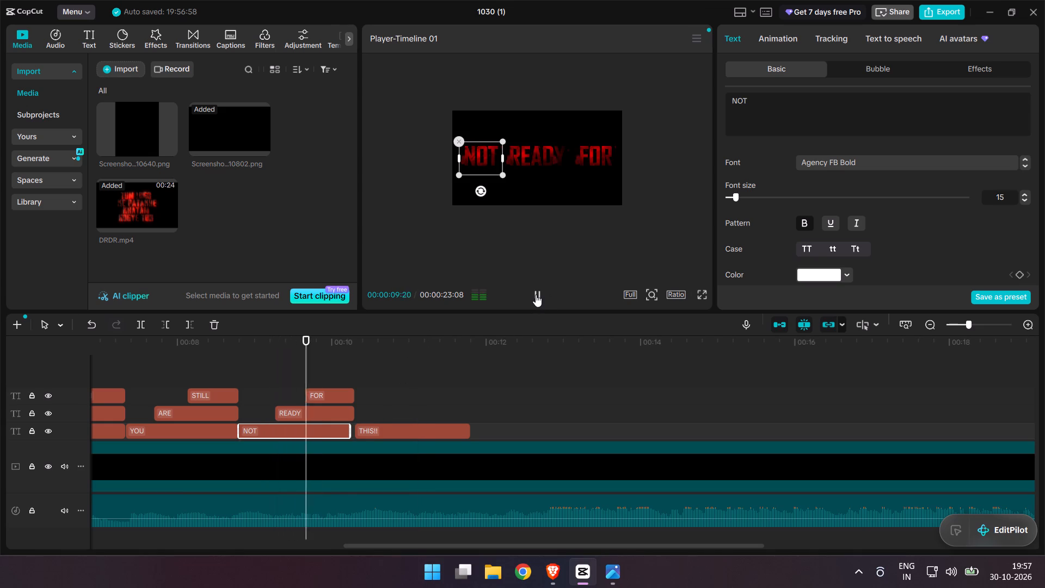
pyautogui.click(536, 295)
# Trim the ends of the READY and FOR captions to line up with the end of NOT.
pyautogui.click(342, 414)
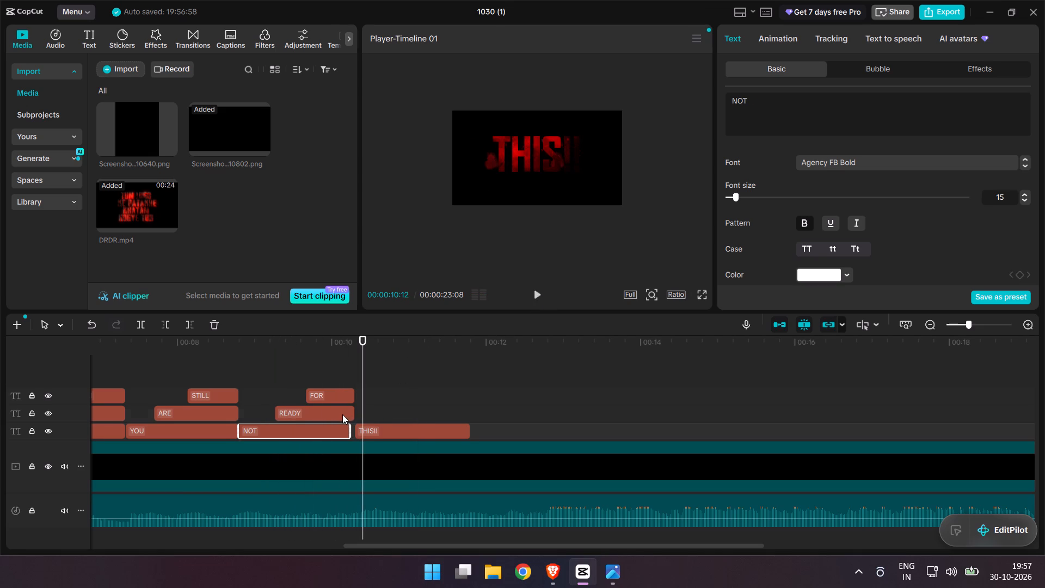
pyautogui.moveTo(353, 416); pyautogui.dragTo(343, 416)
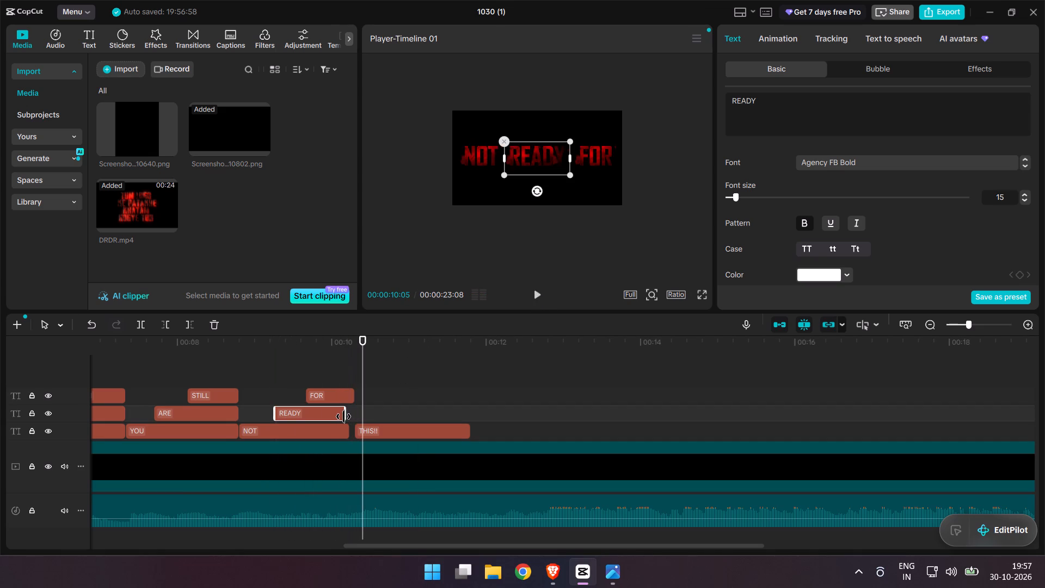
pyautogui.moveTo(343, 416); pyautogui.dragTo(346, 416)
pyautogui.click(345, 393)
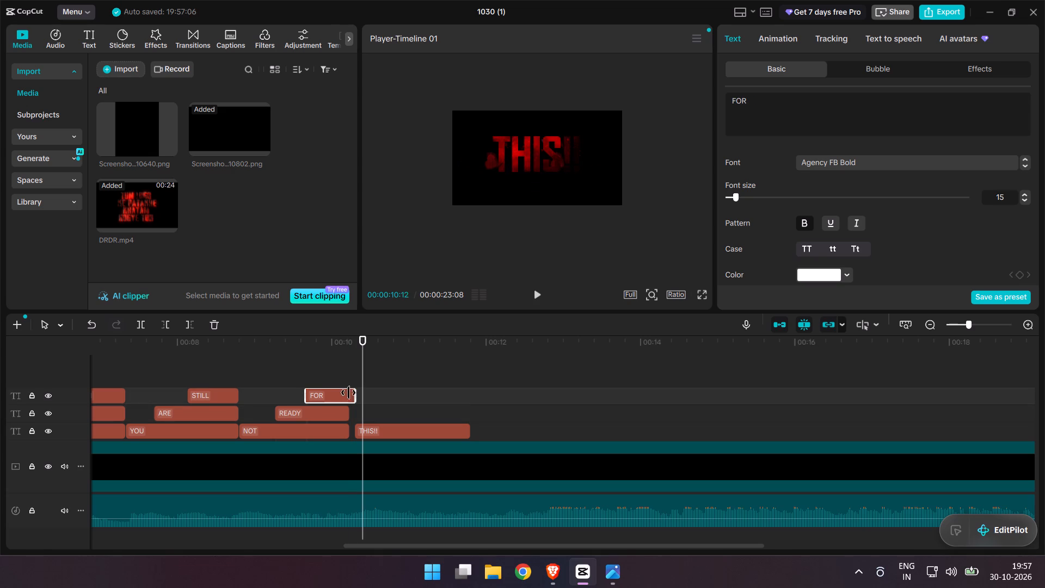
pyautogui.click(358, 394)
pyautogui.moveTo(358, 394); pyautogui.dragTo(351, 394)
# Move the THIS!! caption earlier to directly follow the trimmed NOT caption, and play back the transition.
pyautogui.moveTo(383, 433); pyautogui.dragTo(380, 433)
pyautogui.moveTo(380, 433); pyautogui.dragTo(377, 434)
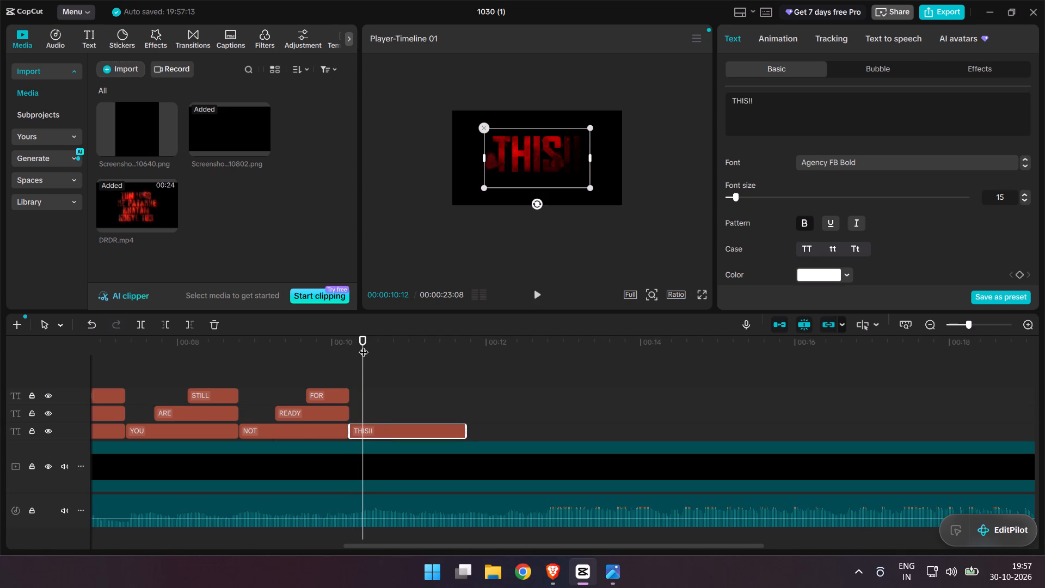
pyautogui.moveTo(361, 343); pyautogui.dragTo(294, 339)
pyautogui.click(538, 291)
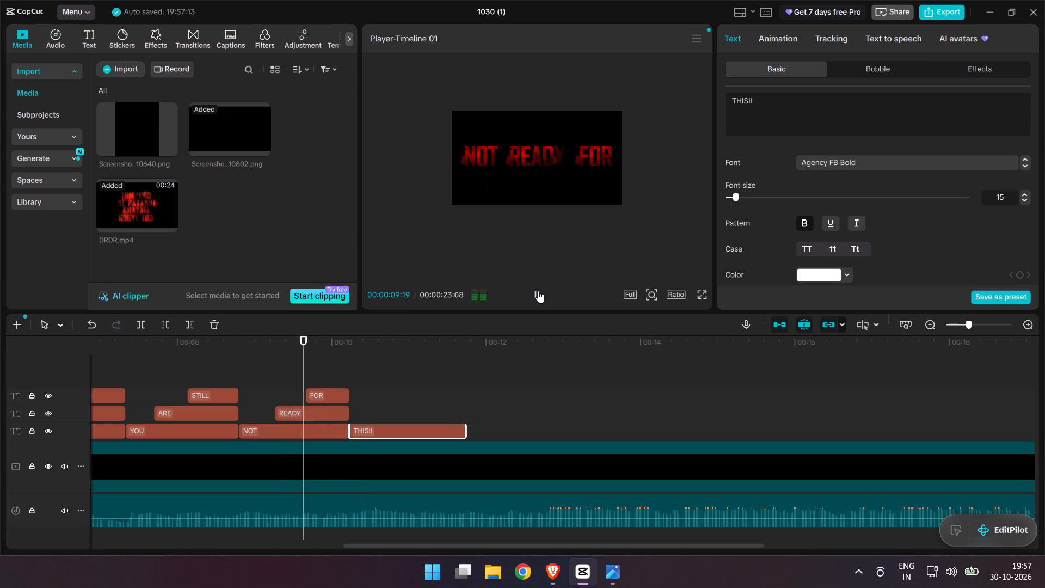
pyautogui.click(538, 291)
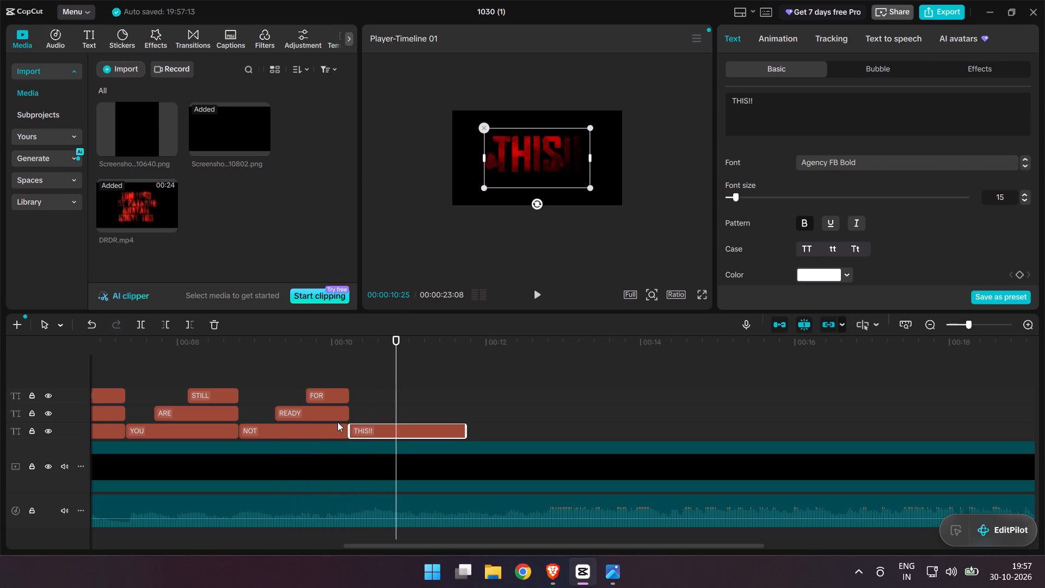
# Trim the end of the NOT caption to about 10:04 and play back the transition into THIS!!.
pyautogui.click(336, 423)
pyautogui.click(308, 433)
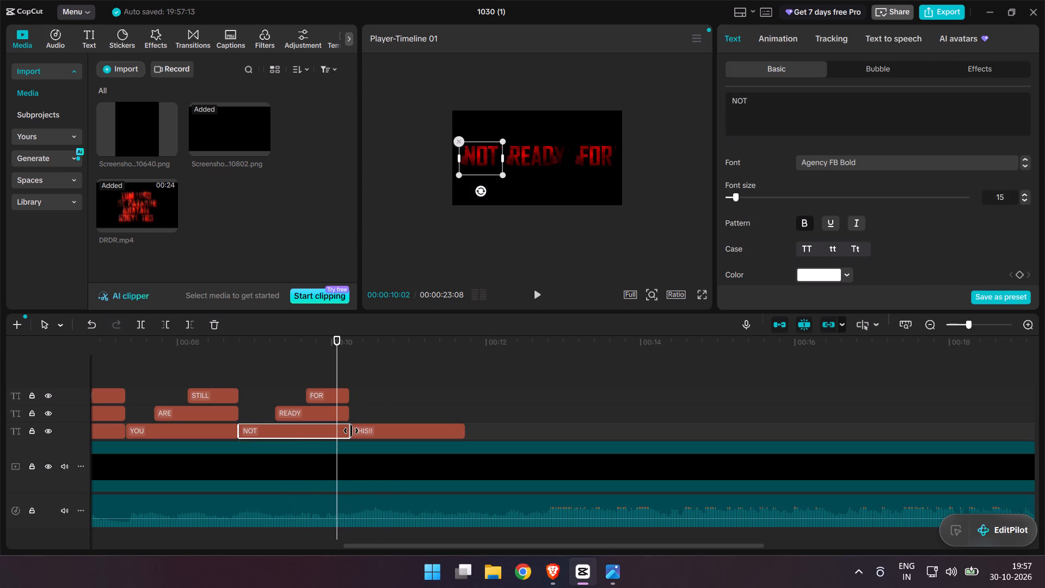
pyautogui.moveTo(351, 431); pyautogui.dragTo(345, 431)
pyautogui.moveTo(344, 429); pyautogui.dragTo(338, 430)
pyautogui.moveTo(338, 430); pyautogui.dragTo(339, 430)
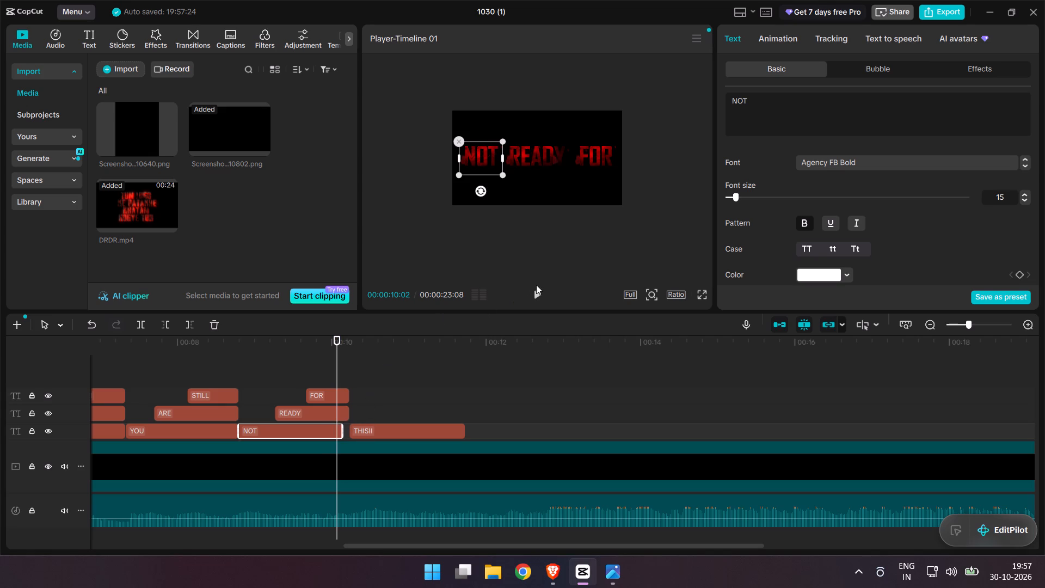
pyautogui.click(533, 293)
pyautogui.click(533, 293)
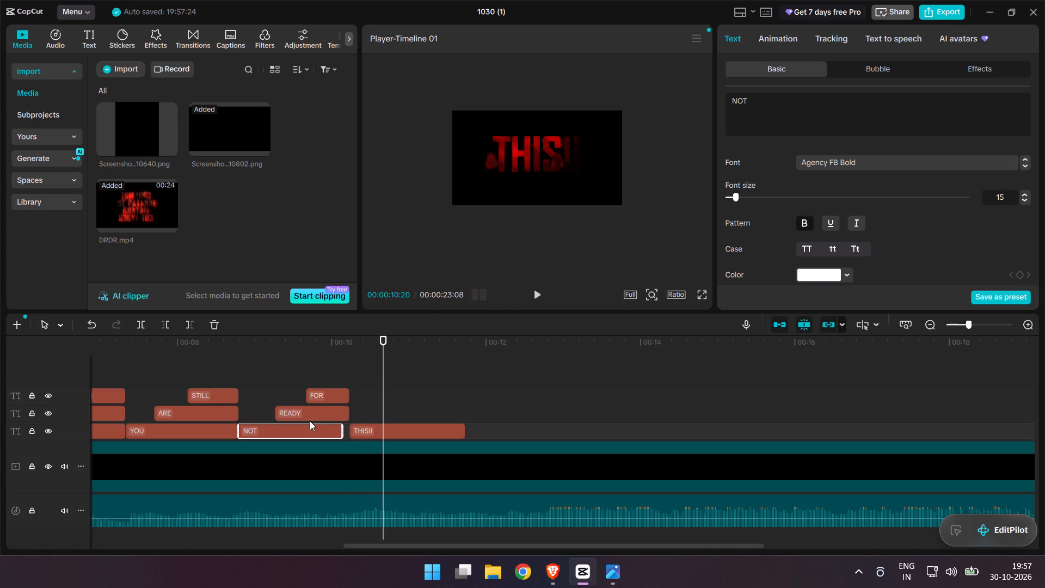
# Trim the ends of the READY and FOR captions to line up with the new end of NOT.
pyautogui.click(319, 412)
pyautogui.click(322, 425)
pyautogui.click(337, 409)
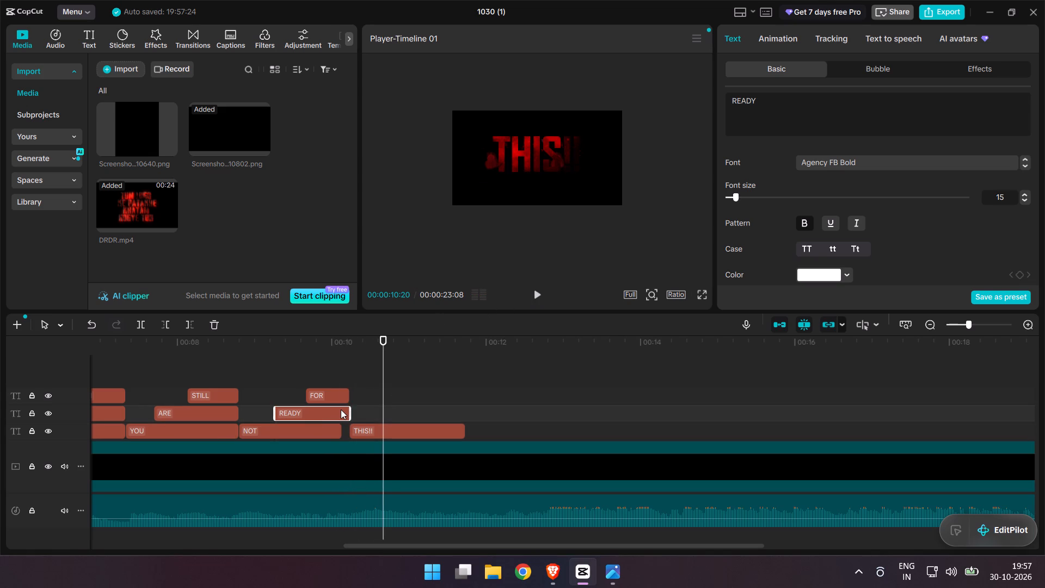
pyautogui.moveTo(348, 410); pyautogui.dragTo(339, 411)
pyautogui.click(332, 393)
pyautogui.moveTo(349, 394); pyautogui.dragTo(341, 394)
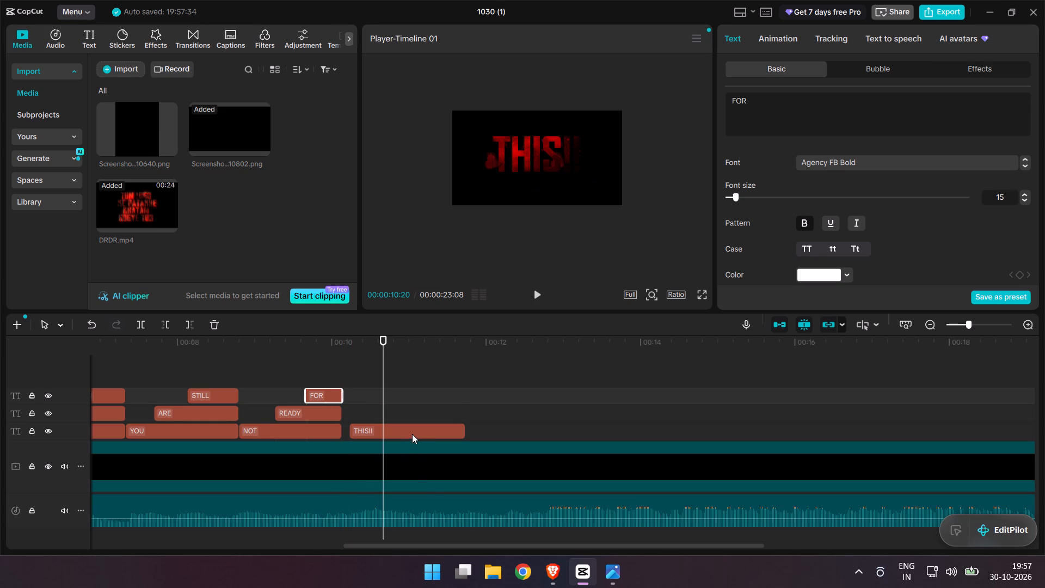
# Move the THIS!! caption earlier to directly follow NOT, and play back from READY to check the timing.
pyautogui.moveTo(412, 434); pyautogui.dragTo(405, 434)
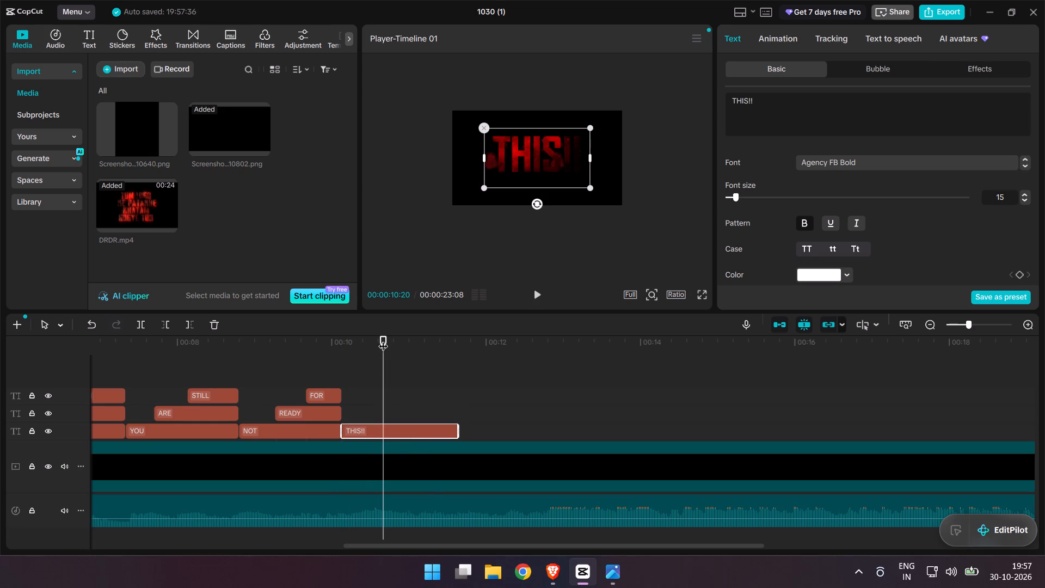
pyautogui.moveTo(385, 338); pyautogui.dragTo(278, 346)
pyautogui.click(540, 292)
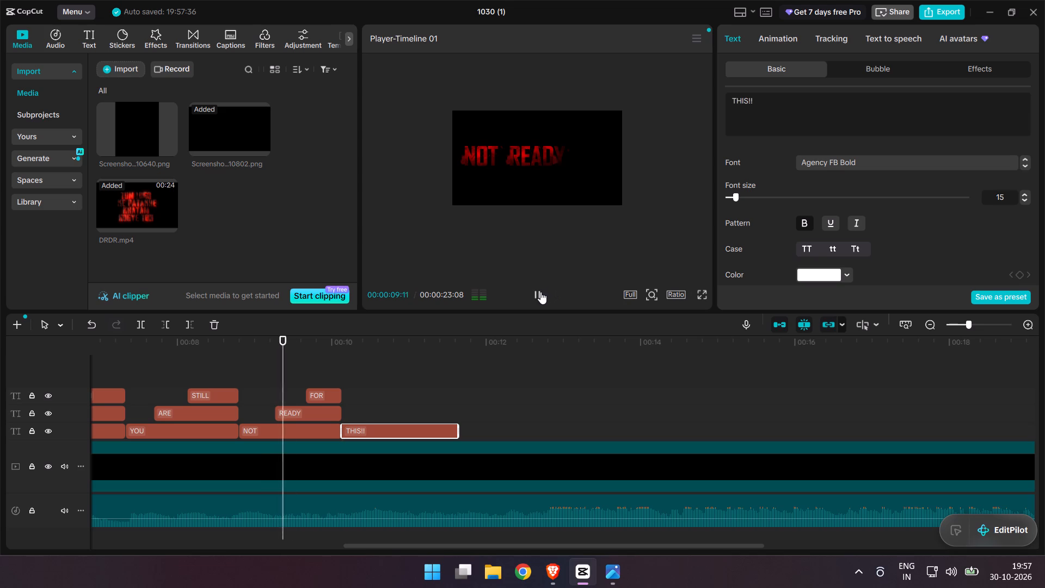
pyautogui.click(542, 291)
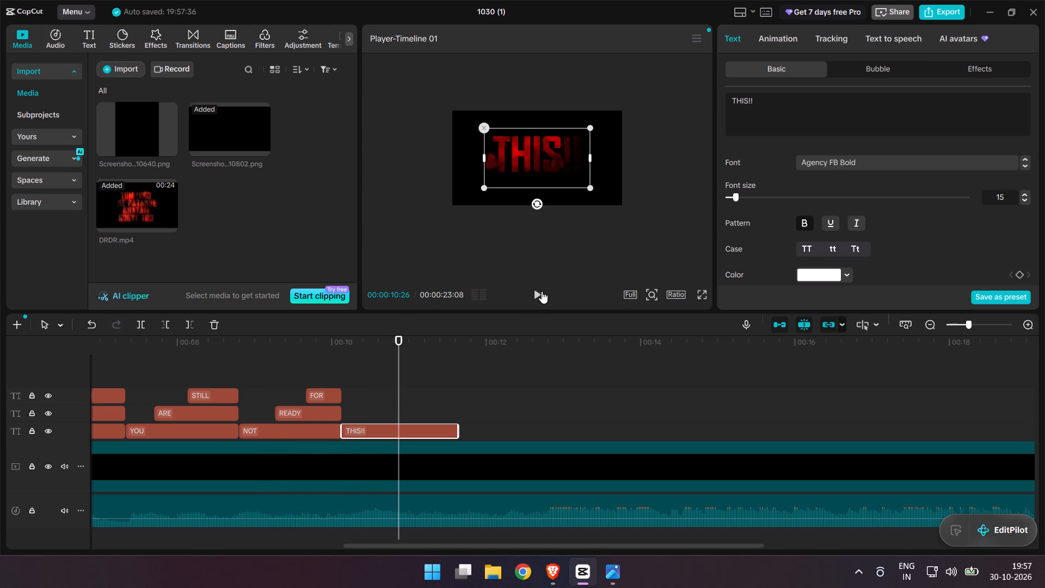
# Replay from the NOT caption past THIS!!, and scrub back over THIS!! to judge its duration against the audio.
pyautogui.moveTo(404, 335); pyautogui.dragTo(259, 338)
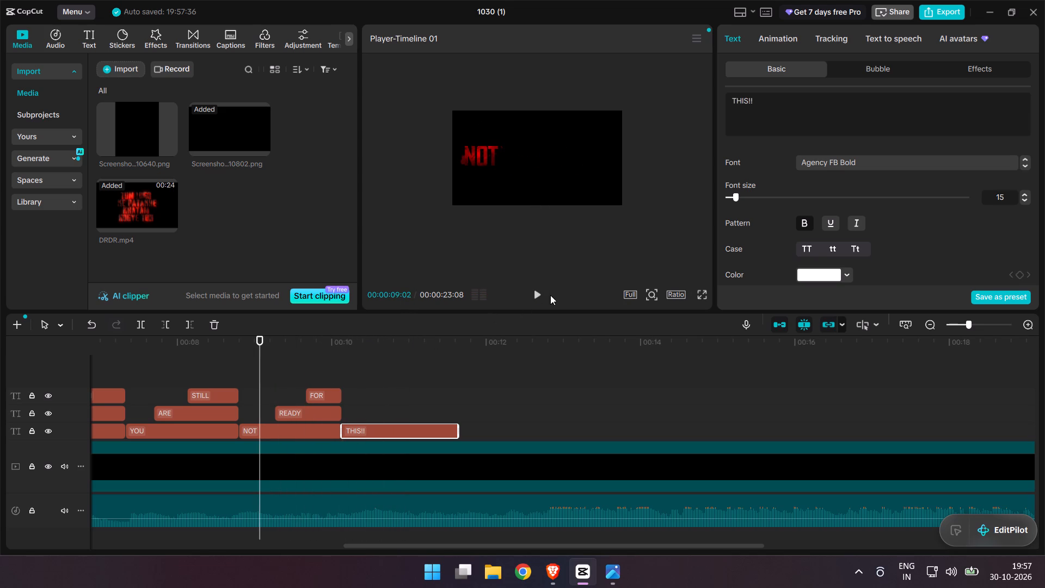
pyautogui.click(520, 298)
pyautogui.click(533, 294)
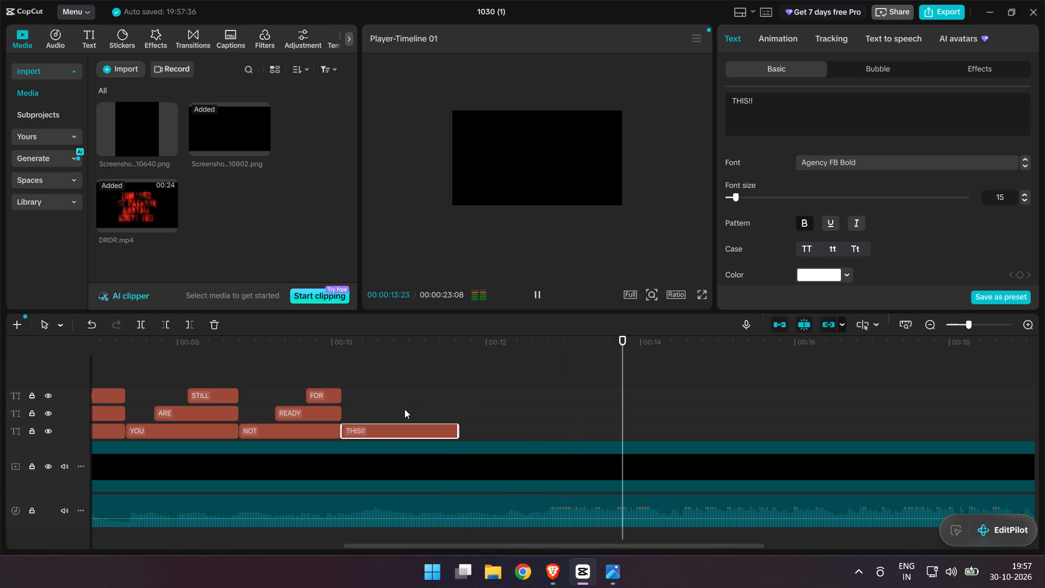
pyautogui.moveTo(747, 341); pyautogui.dragTo(495, 351)
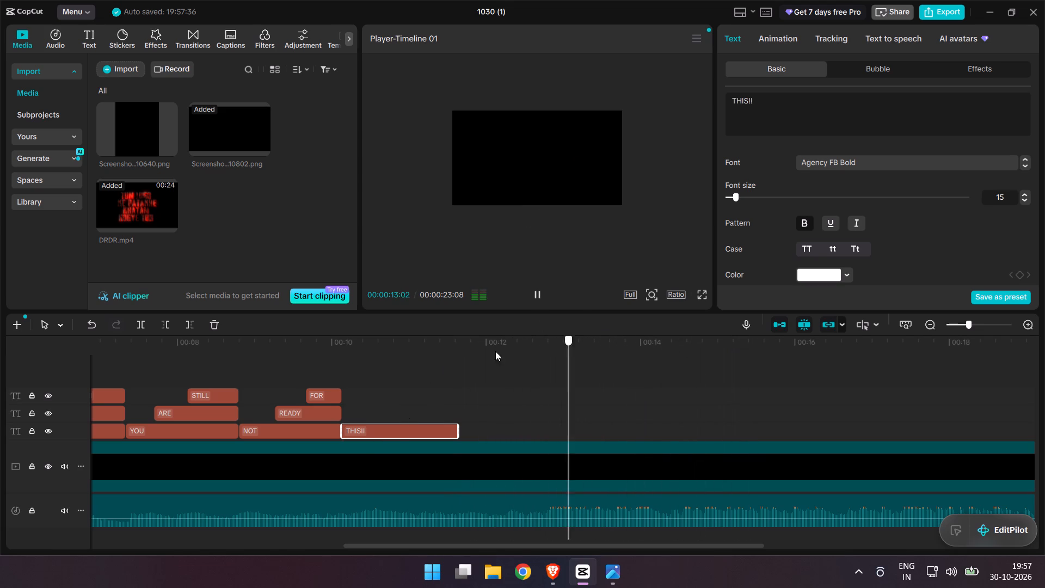
pyautogui.moveTo(495, 351); pyautogui.dragTo(349, 381)
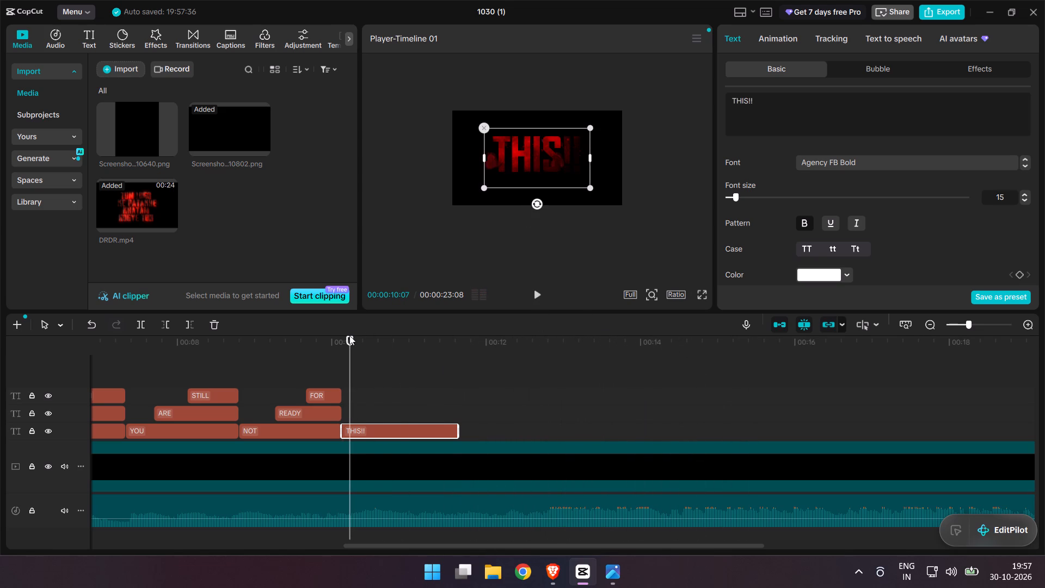
pyautogui.moveTo(349, 335); pyautogui.dragTo(409, 338)
# Trim the end of the THIS!! caption to less than half its length, ending at about 10.8 seconds.
pyautogui.click(373, 424)
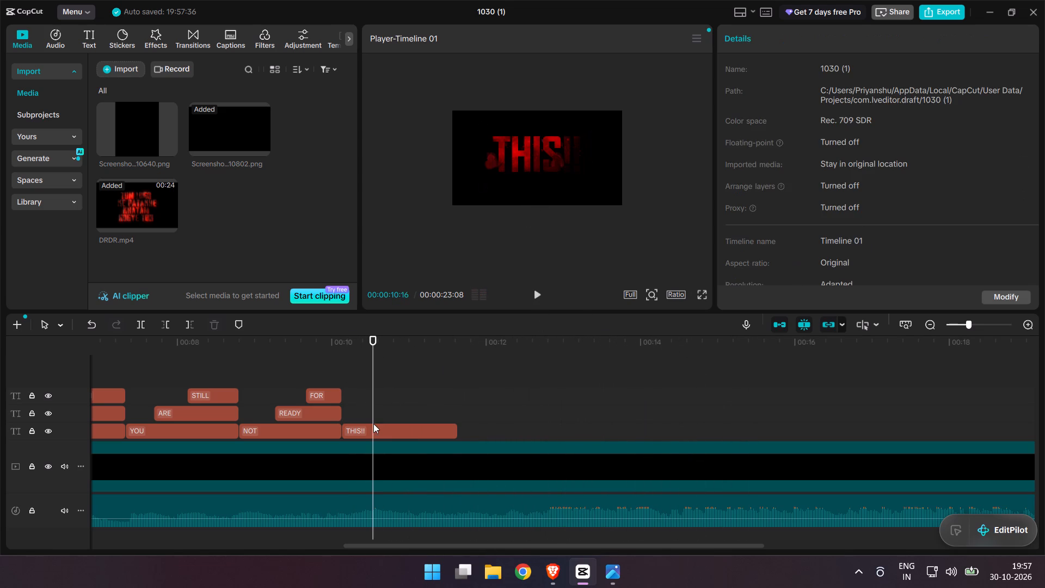
pyautogui.click(442, 431)
pyautogui.moveTo(456, 430); pyautogui.dragTo(437, 431)
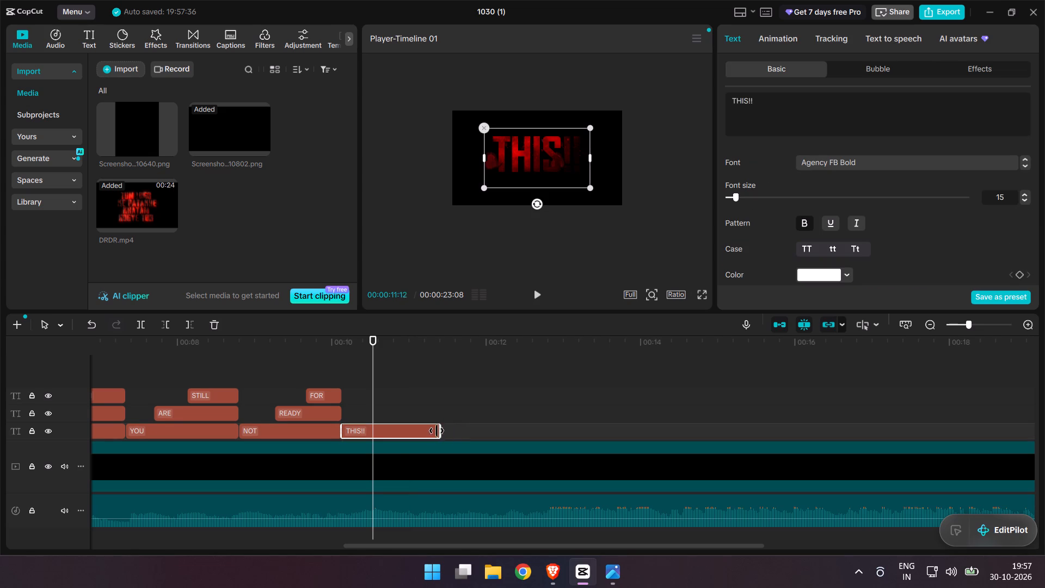
pyautogui.moveTo(437, 431); pyautogui.dragTo(388, 430)
# Play the caption sequence full-screen from the beginning to check its timing against the audio.
pyautogui.moveTo(375, 342); pyautogui.dragTo(66, 314)
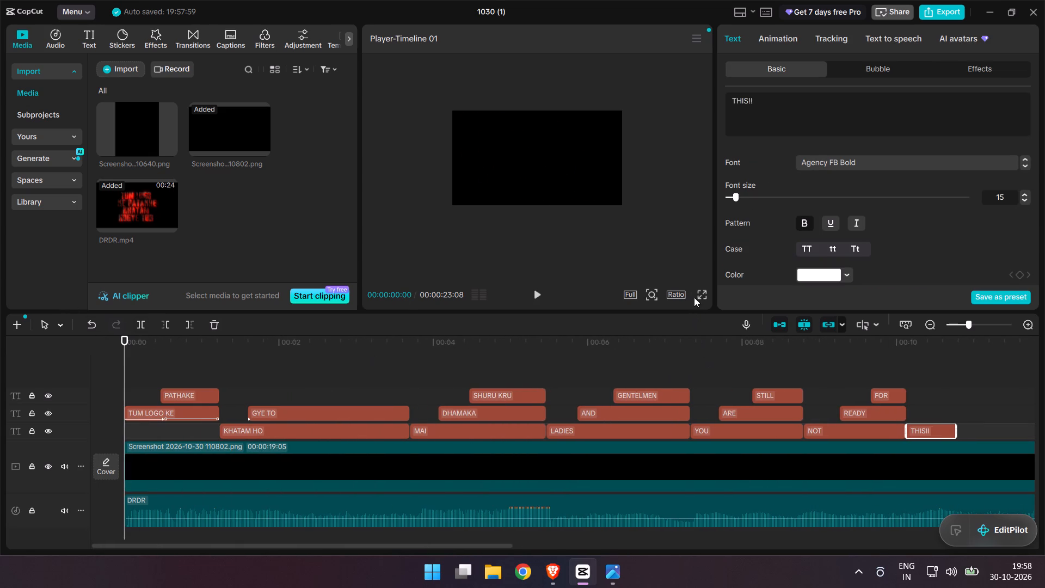
pyautogui.click(699, 297)
pyautogui.press('space')
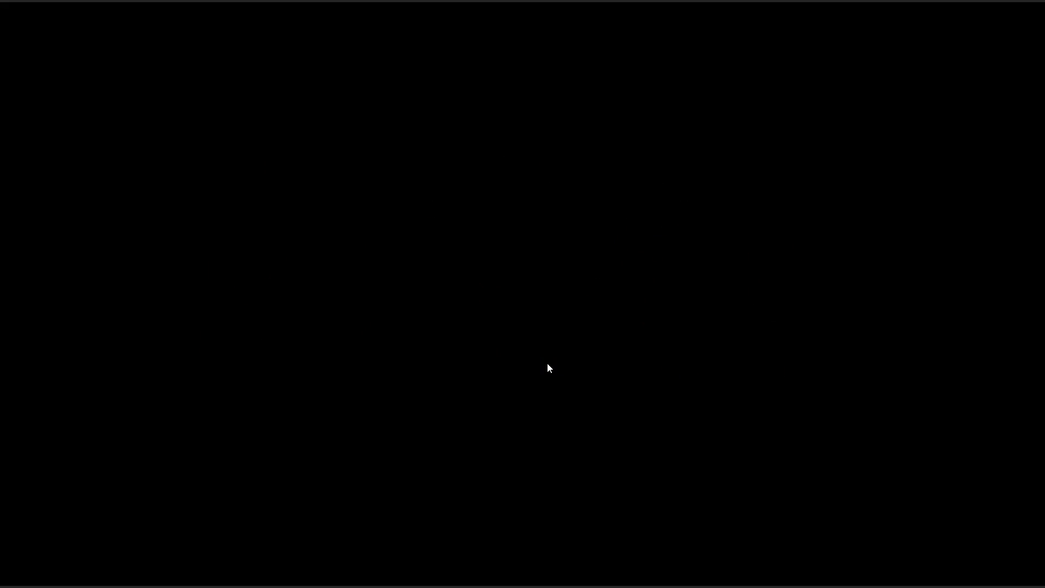
pyautogui.press('Escape')
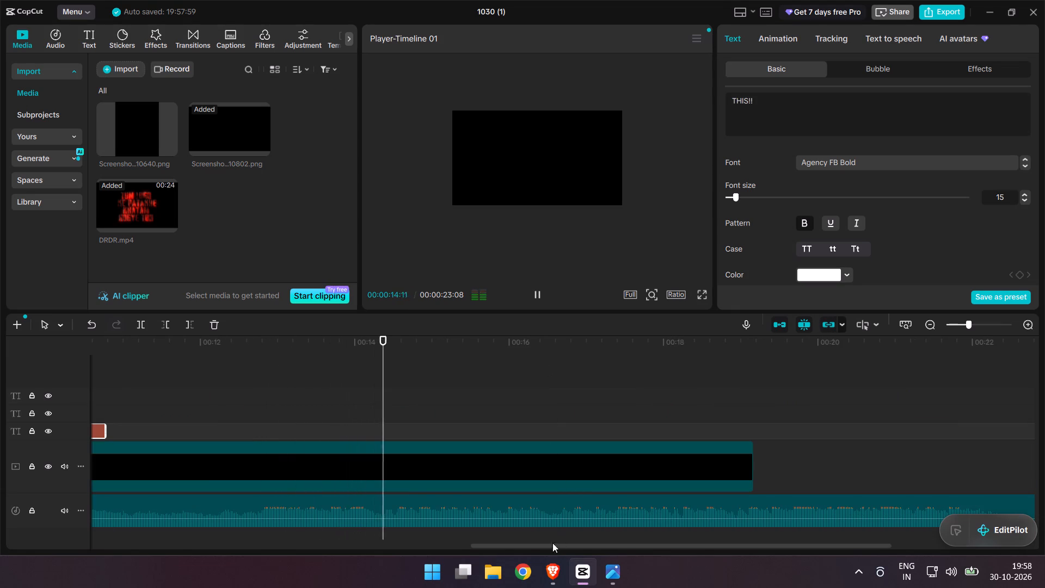
# Add a default text clip directly after the THIS!! caption on the same track.
pyautogui.moveTo(537, 547); pyautogui.dragTo(251, 575)
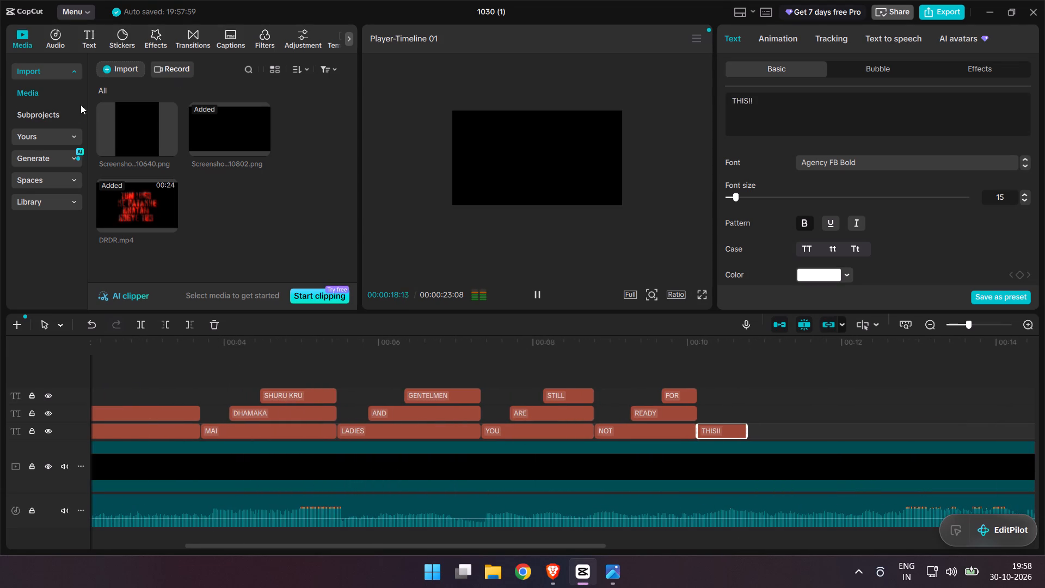
pyautogui.click(82, 40)
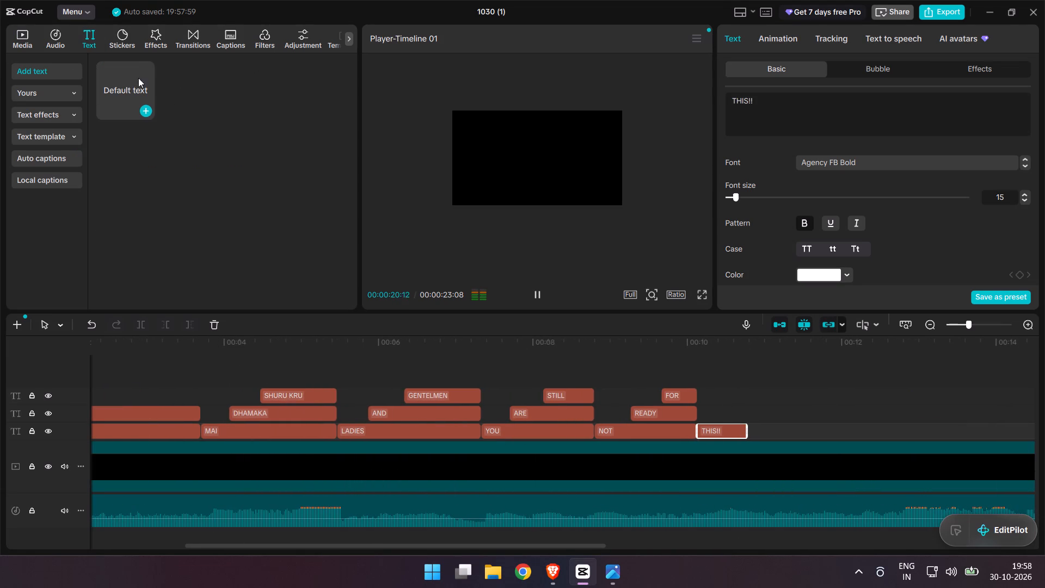
pyautogui.click(138, 84)
pyautogui.moveTo(142, 95); pyautogui.dragTo(309, 103)
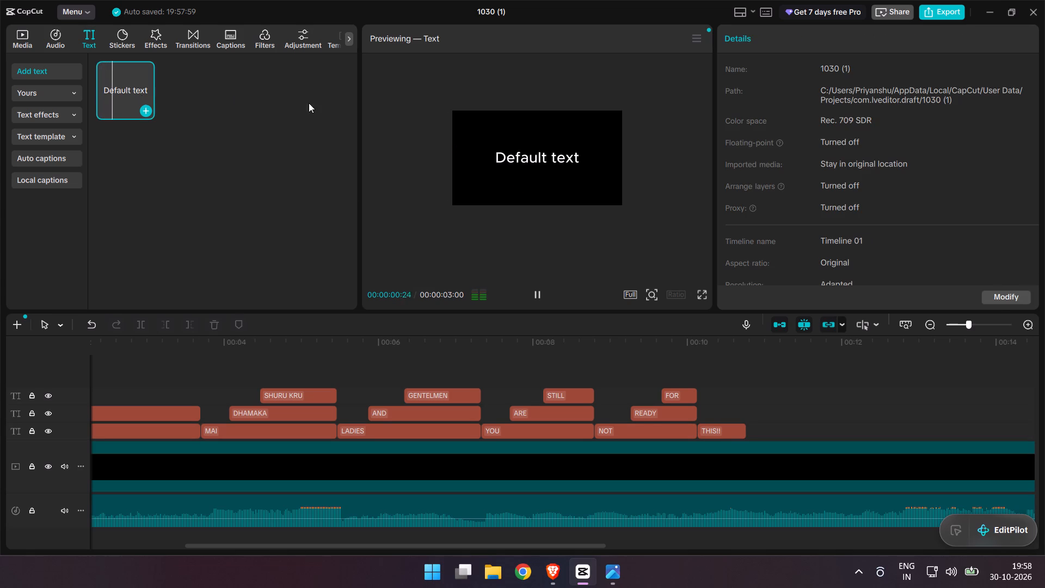
pyautogui.moveTo(309, 103); pyautogui.dragTo(751, 430)
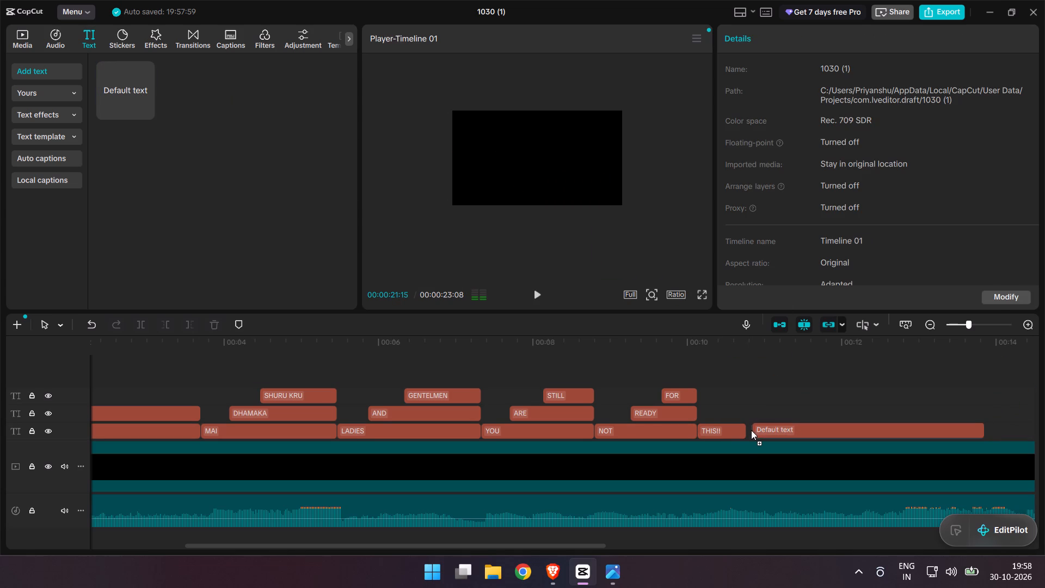
pyautogui.moveTo(751, 430); pyautogui.dragTo(749, 431)
# Replace the new clip's default text with "STAY TUNED!!!".
pyautogui.click(763, 430)
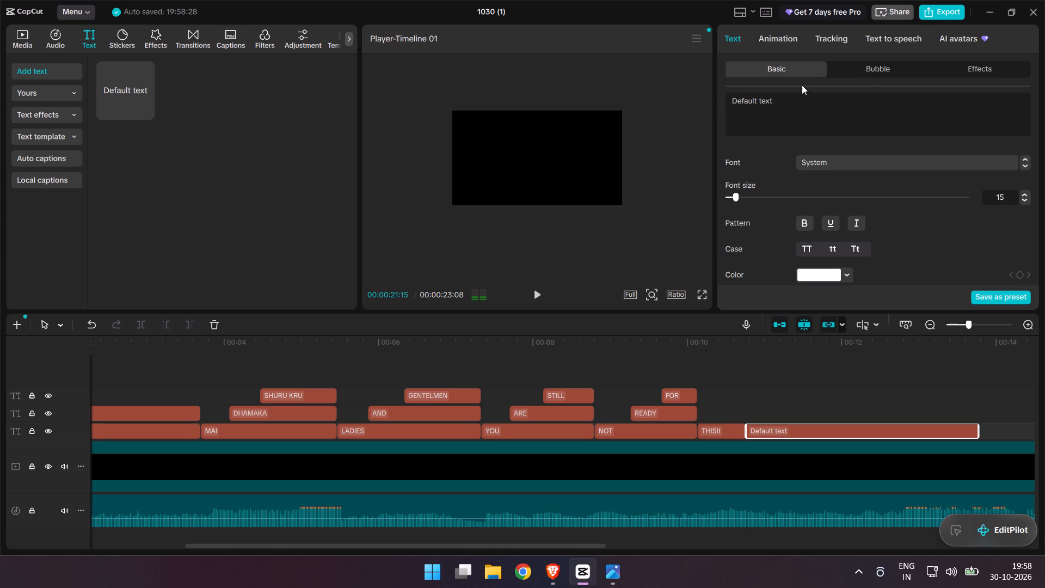
pyautogui.moveTo(794, 89); pyautogui.dragTo(739, 98)
pyautogui.moveTo(773, 103); pyautogui.dragTo(665, 105)
pyautogui.write('STAY')
pyautogui.hotkey('ctrl', 'a')
pyautogui.write('STA')
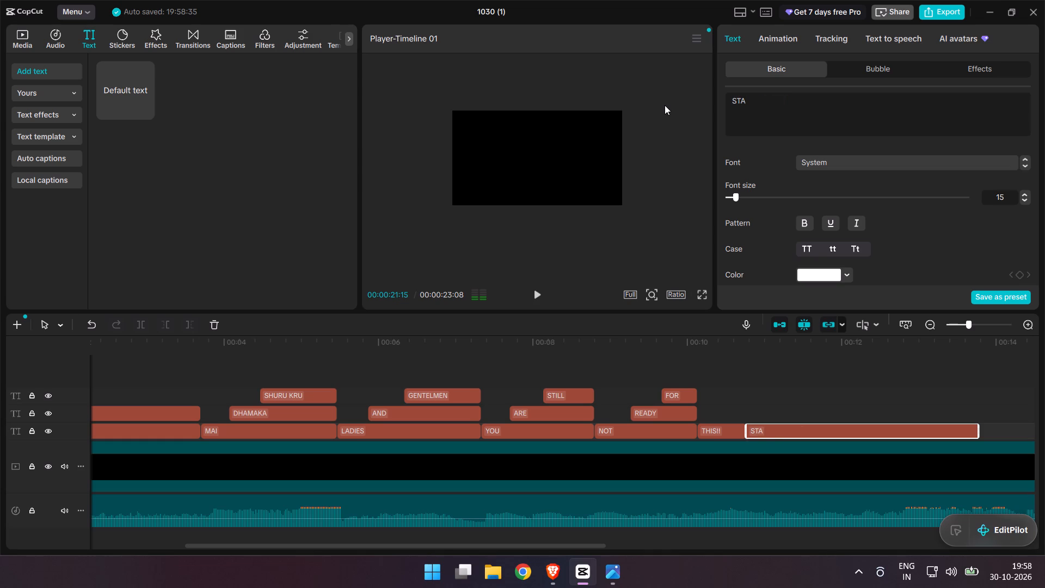
pyautogui.write('Y TUNED')
pyautogui.write('!!!')
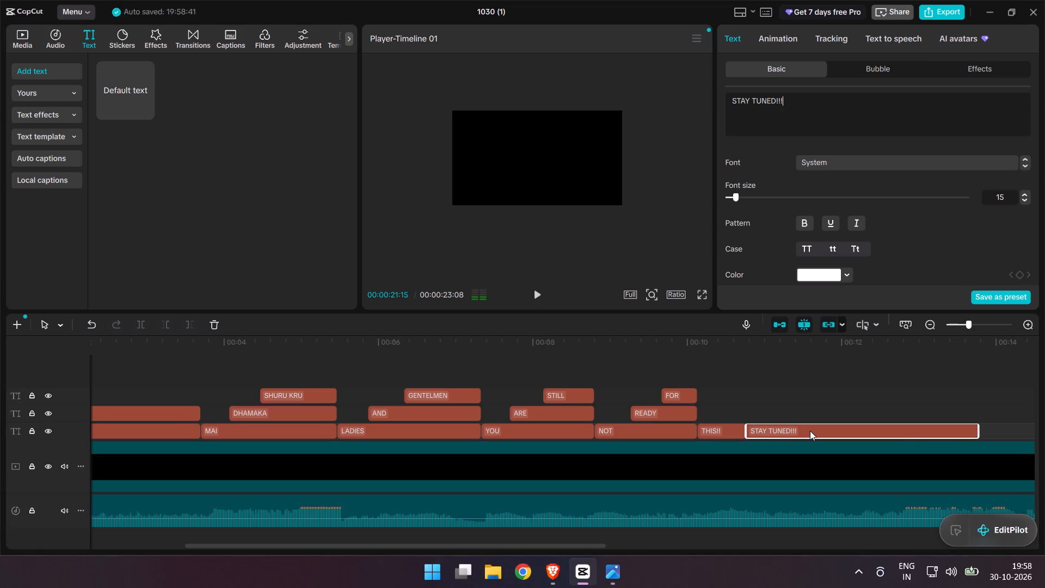
# Set the STAY TUNED!!! caption's font to Agency FB Bold and apply the bold pattern.
pyautogui.click(752, 344)
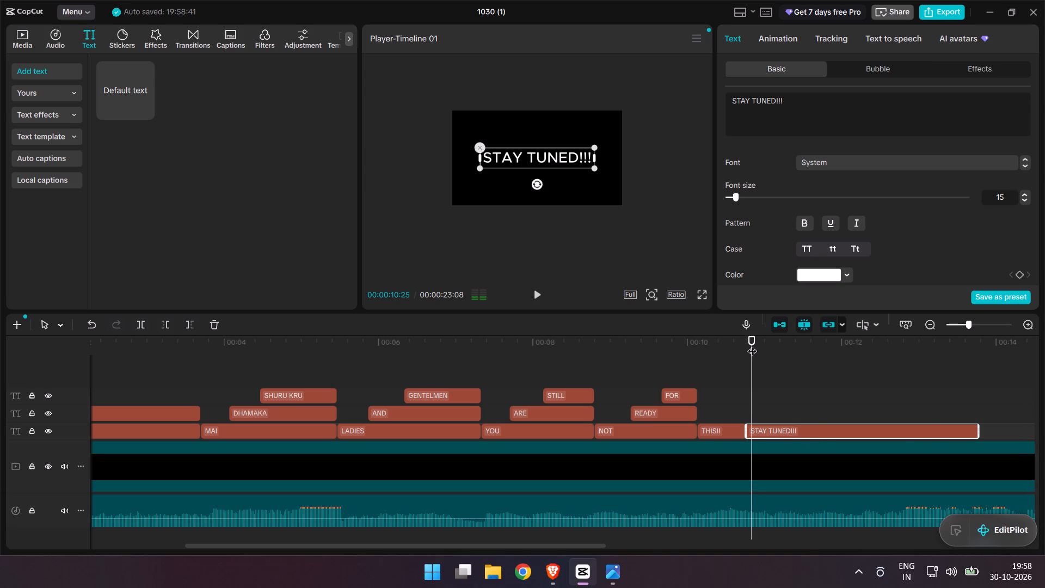
pyautogui.click(1026, 169)
pyautogui.click(1026, 165)
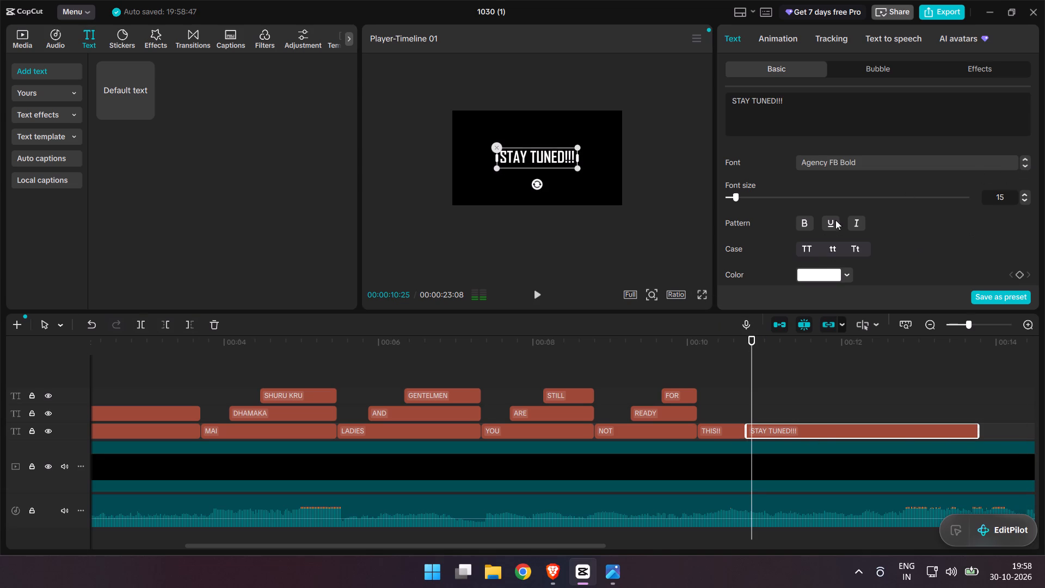
pyautogui.click(807, 219)
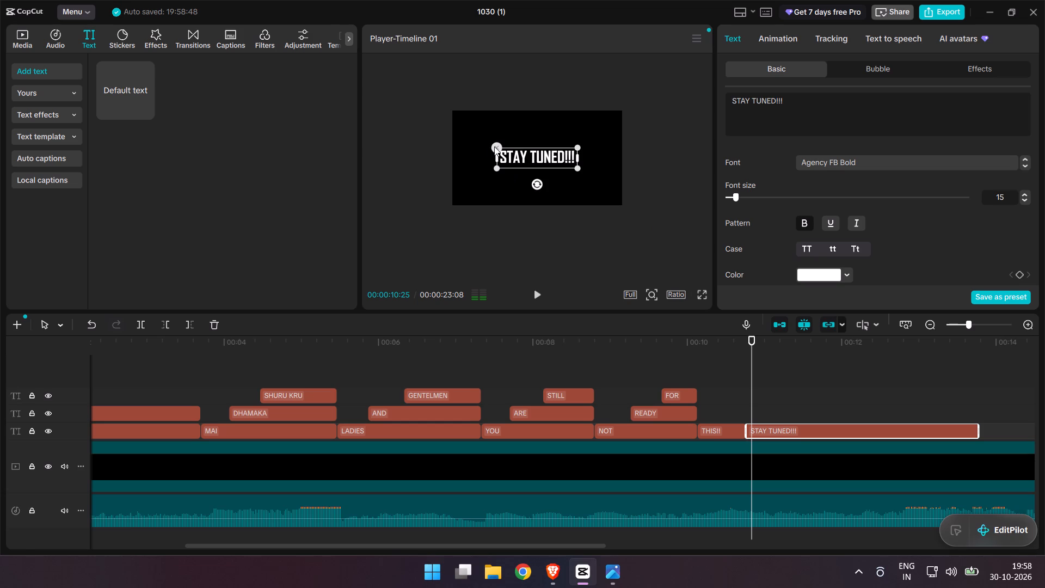
# Enlarge the STAY TUNED!!! caption in the preview until it spans most of the frame width.
pyautogui.moveTo(494, 146); pyautogui.dragTo(476, 136)
pyautogui.moveTo(575, 167); pyautogui.dragTo(615, 188)
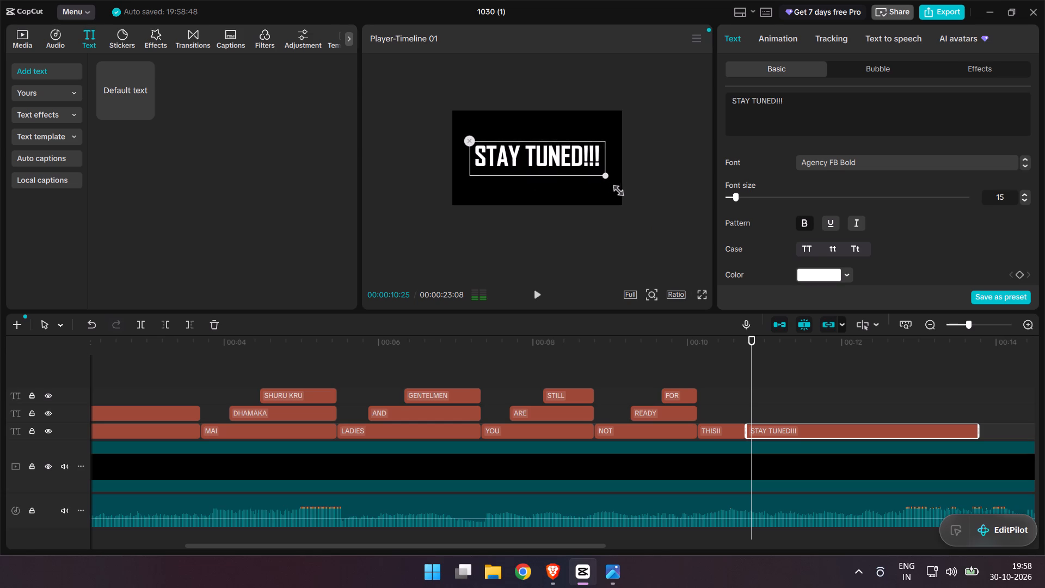
pyautogui.moveTo(615, 188); pyautogui.dragTo(619, 189)
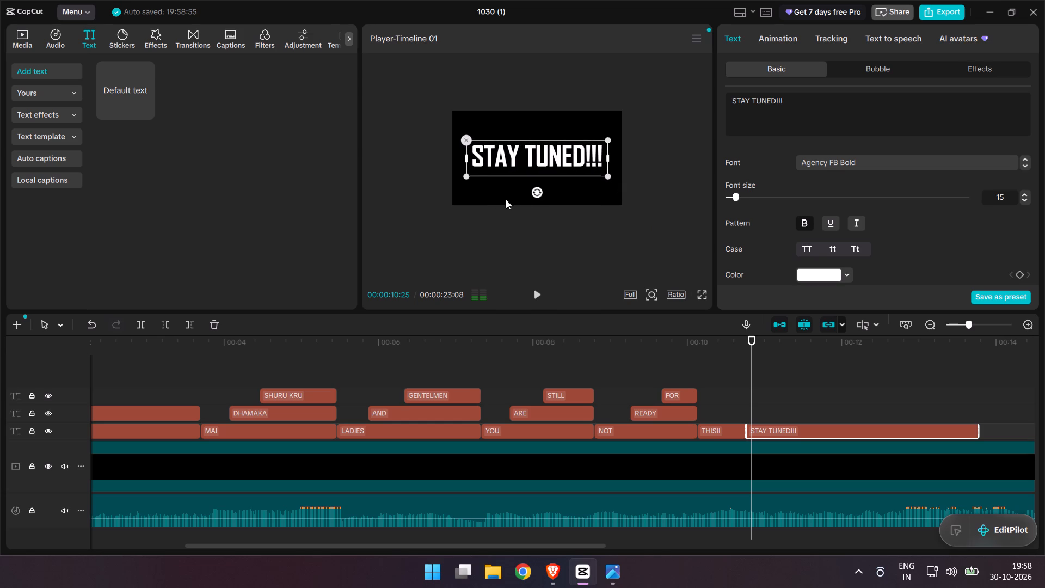
pyautogui.click(377, 195)
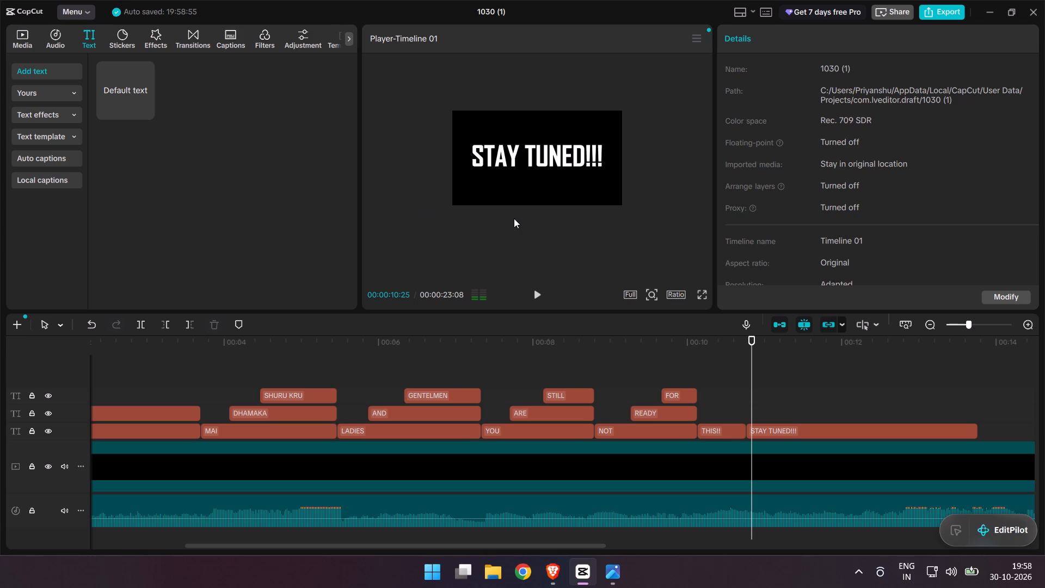
# Trim the end of the STAY TUNED!!! caption to about 11.6 seconds.
pyautogui.click(875, 431)
pyautogui.click(982, 431)
pyautogui.click(962, 431)
pyautogui.moveTo(979, 431); pyautogui.dragTo(931, 429)
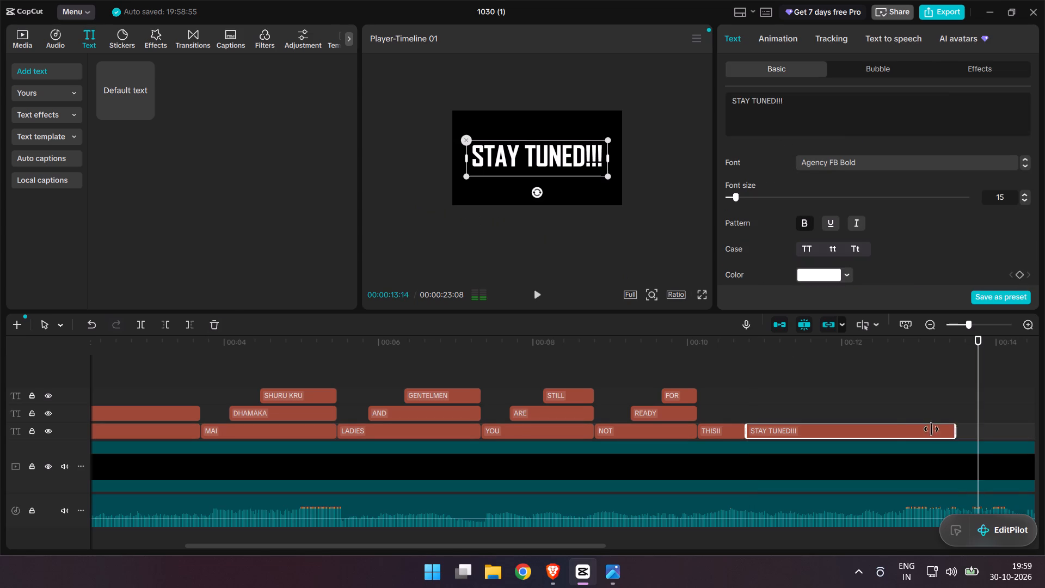
pyautogui.moveTo(931, 429); pyautogui.dragTo(811, 430)
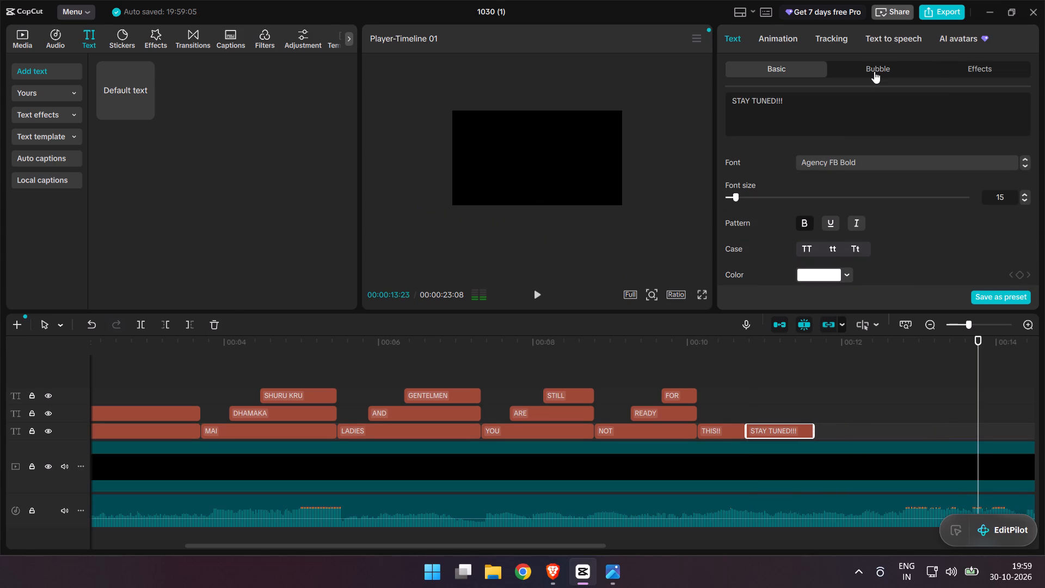
# Apply the Black Friday text effect with white lettering on a red brushed background to the STAY TUNED!!! caption.
pyautogui.click(960, 66)
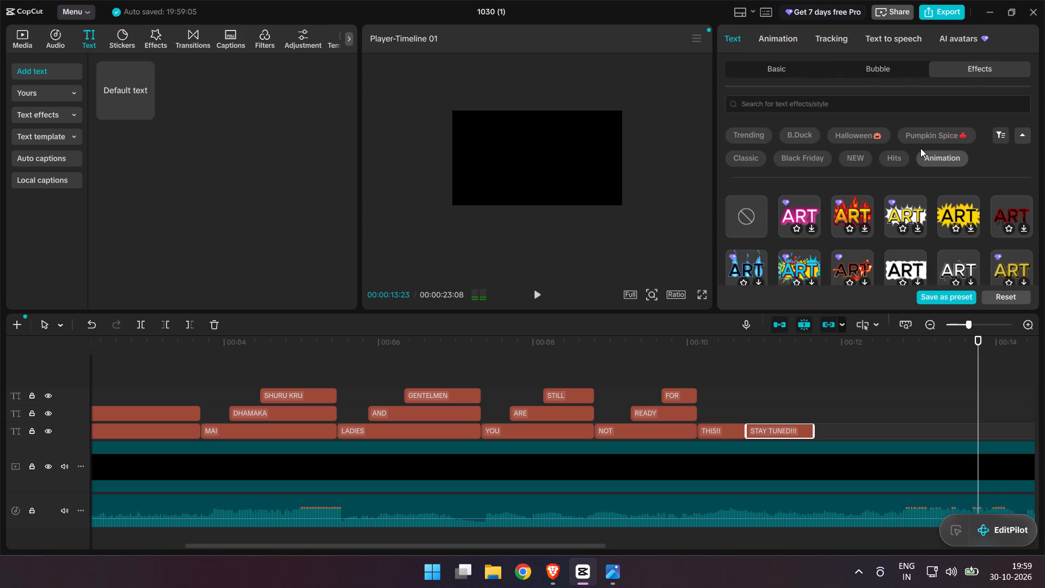
pyautogui.scroll(-1, 920, 148)
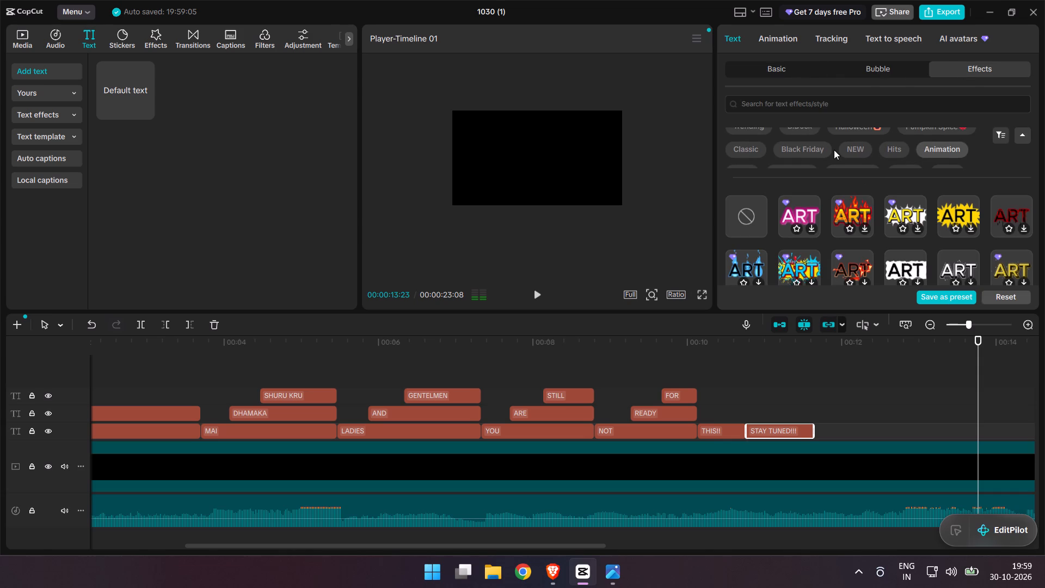
pyautogui.click(805, 140)
pyautogui.click(803, 144)
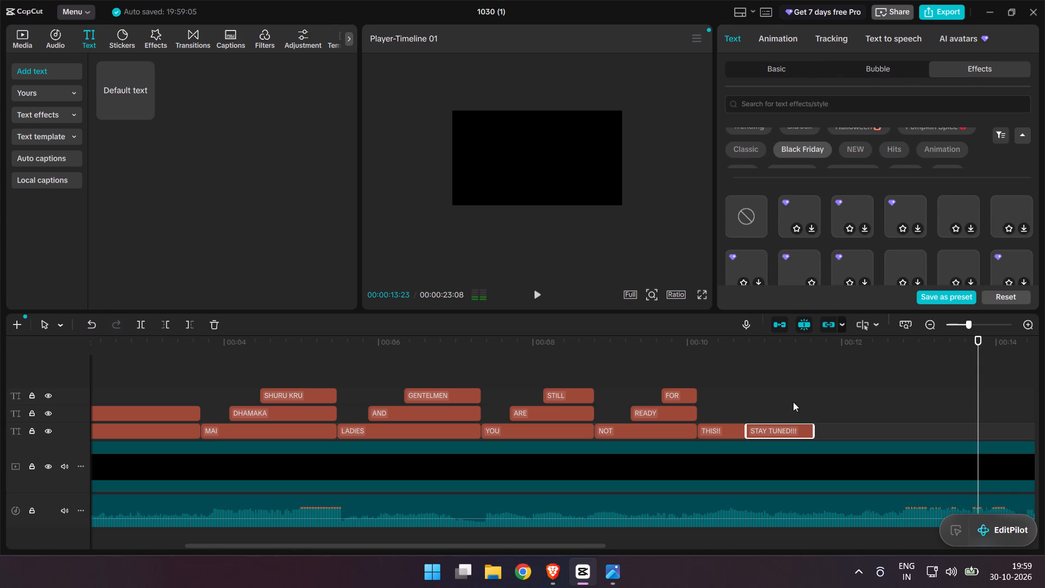
pyautogui.click(784, 427)
pyautogui.click(781, 385)
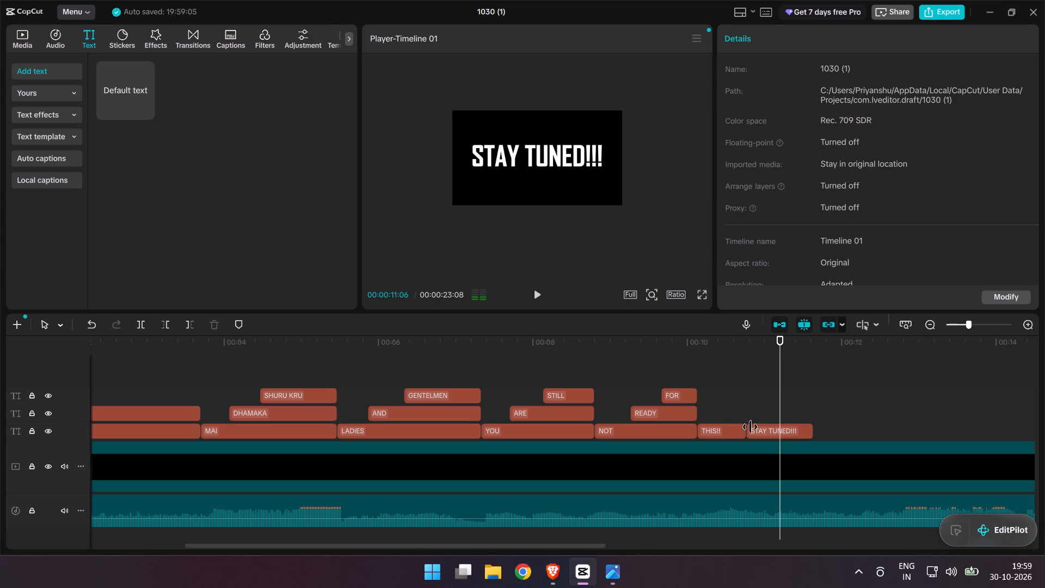
pyautogui.click(764, 431)
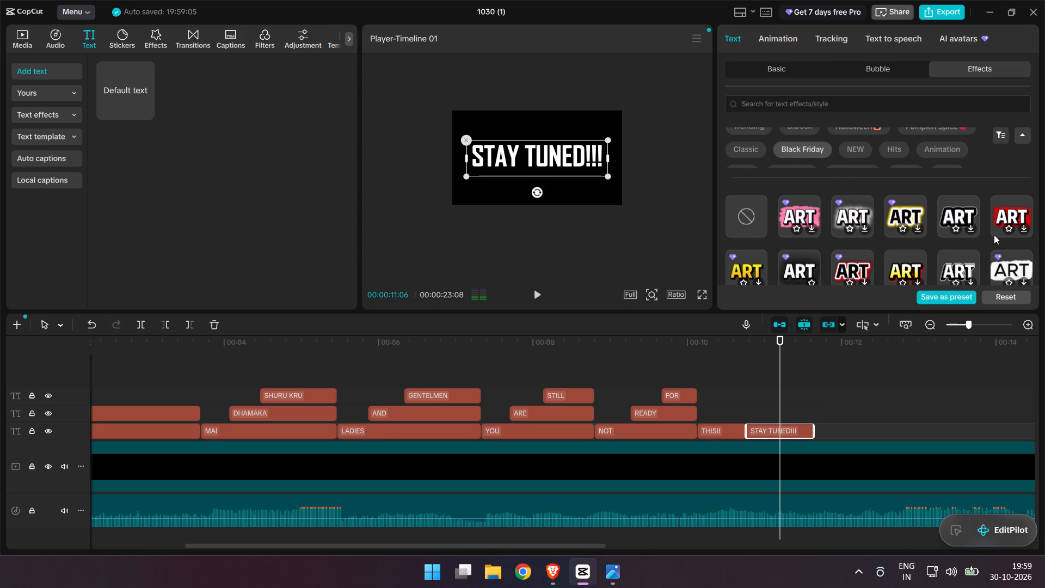
pyautogui.click(1014, 211)
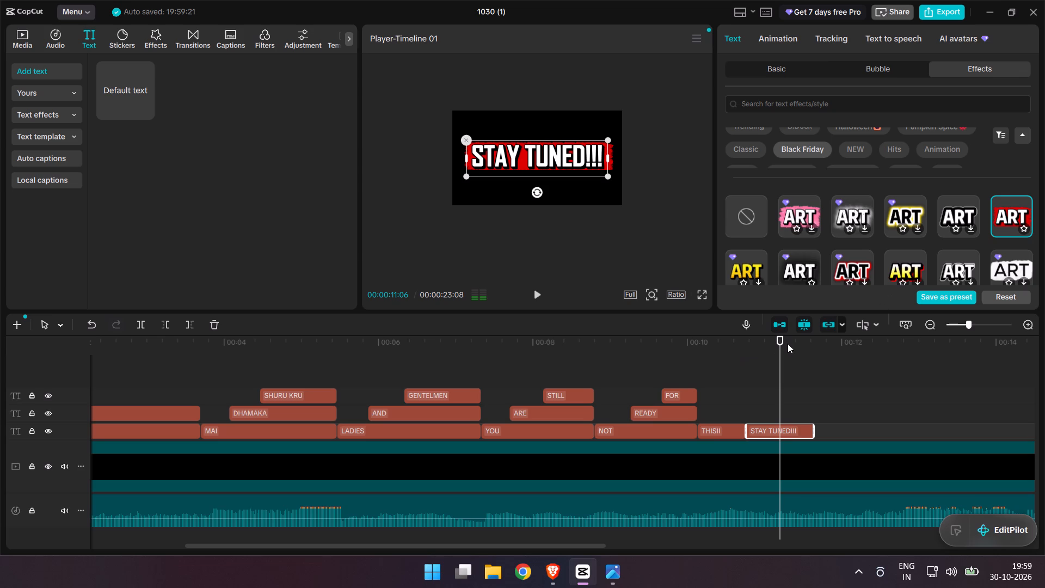
# Inspect the STAY TUNED!!! caption full-screen, and replay the whole sequence from the start through that caption.
pyautogui.click(701, 292)
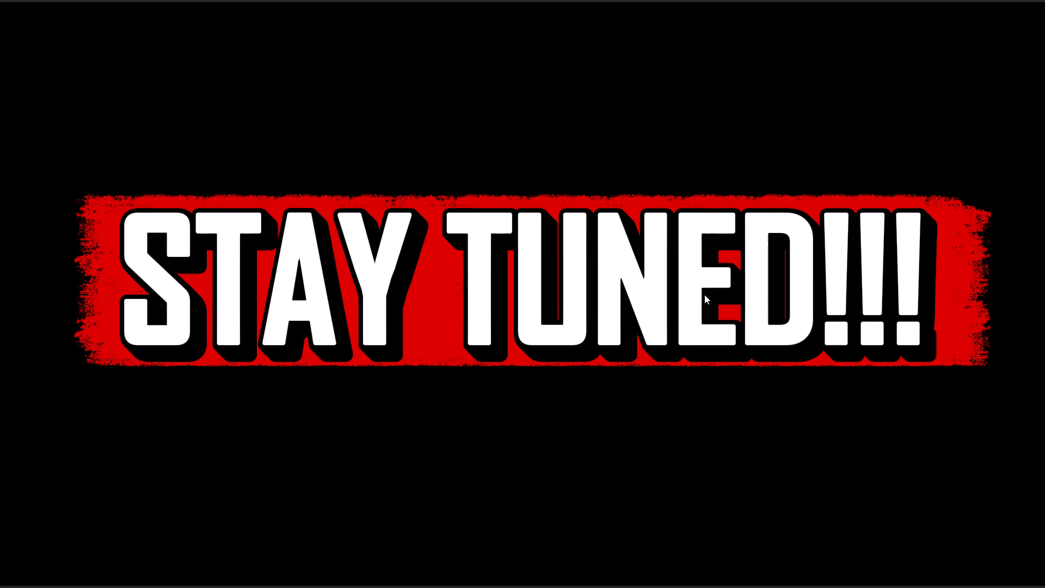
pyautogui.press('Left')
pyautogui.click(492, 402)
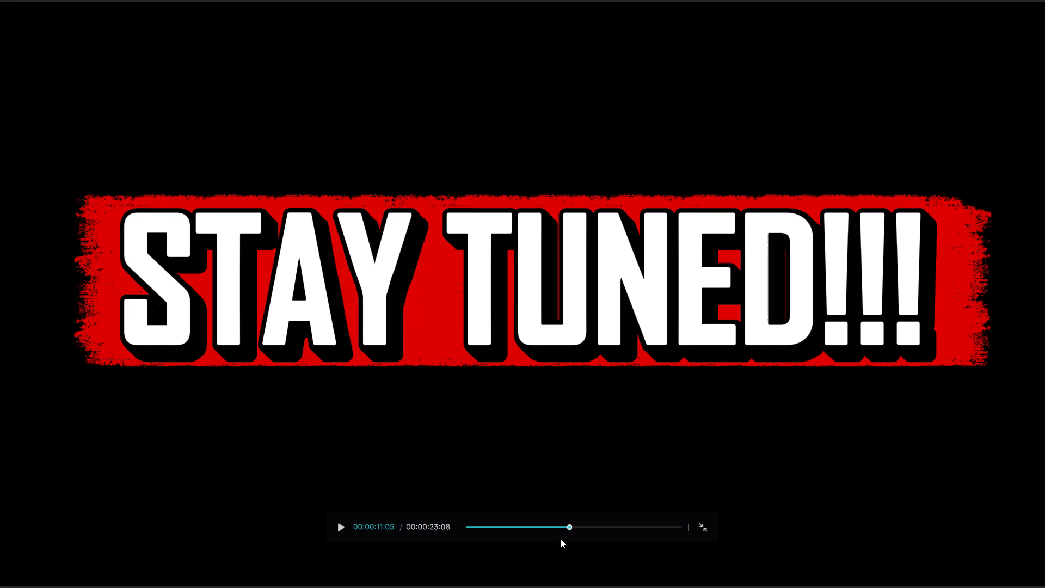
pyautogui.moveTo(569, 525); pyautogui.dragTo(418, 531)
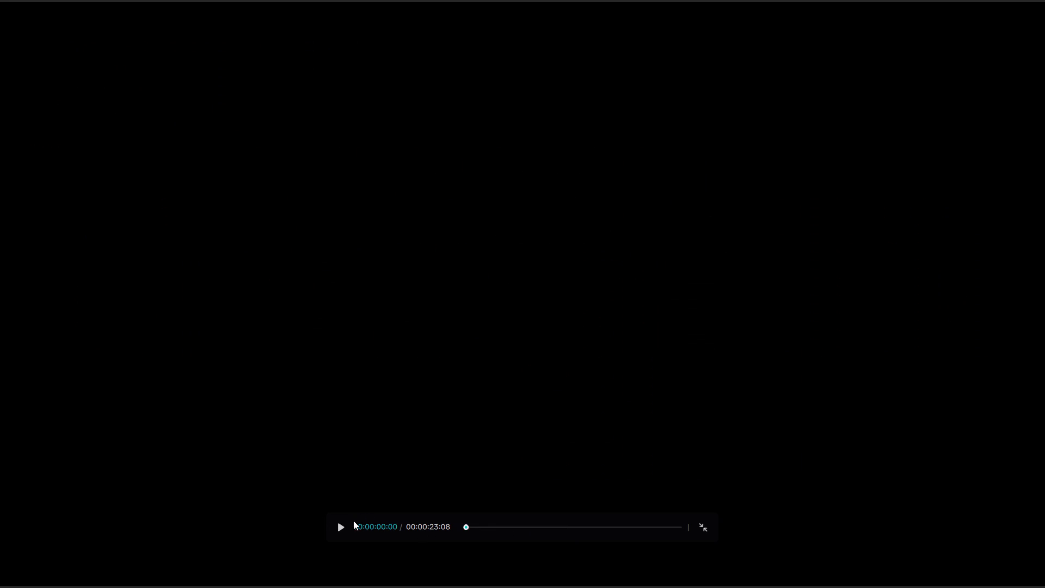
pyautogui.click(340, 524)
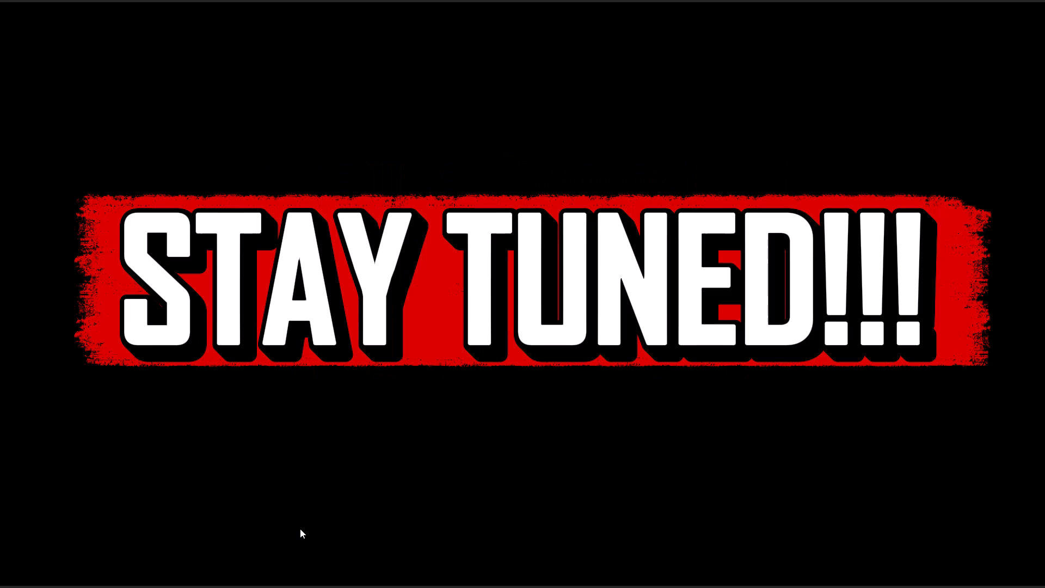
pyautogui.press('space')
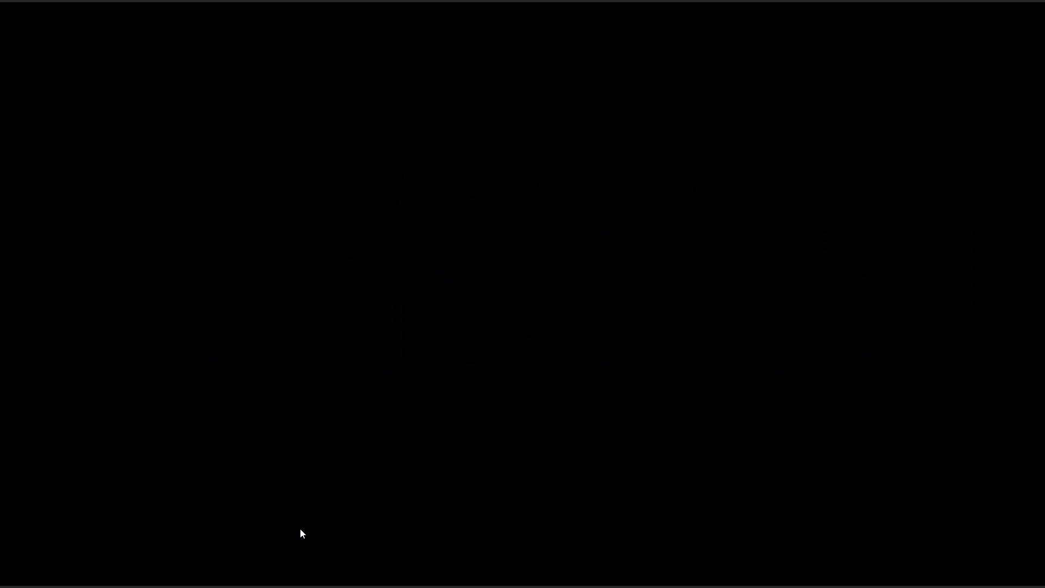
# Replay the whole caption sequence full-screen from the start and check the timing of the STAY TUNED!!! ending.
pyautogui.click(501, 457)
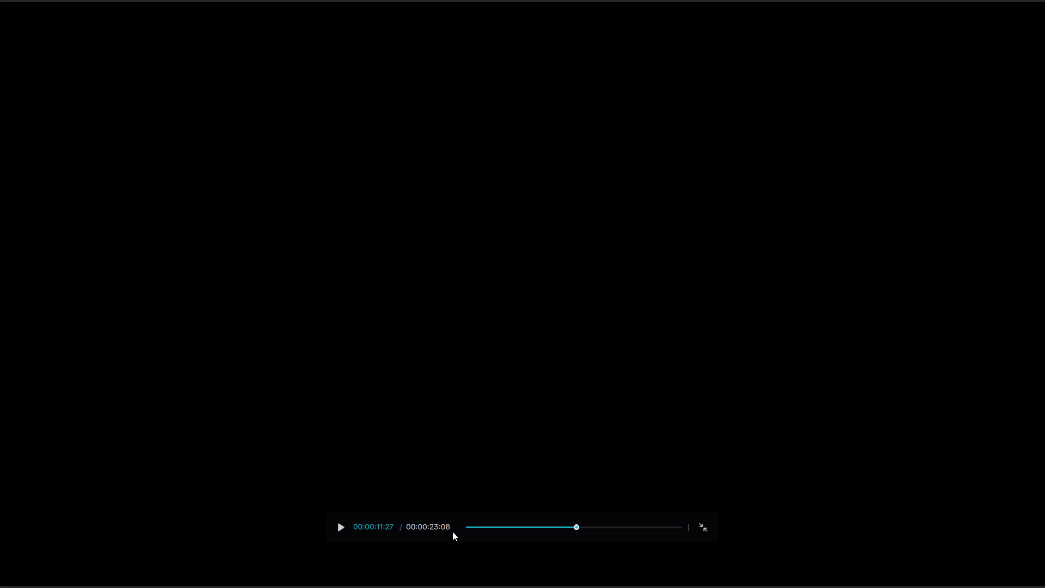
pyautogui.click(458, 526)
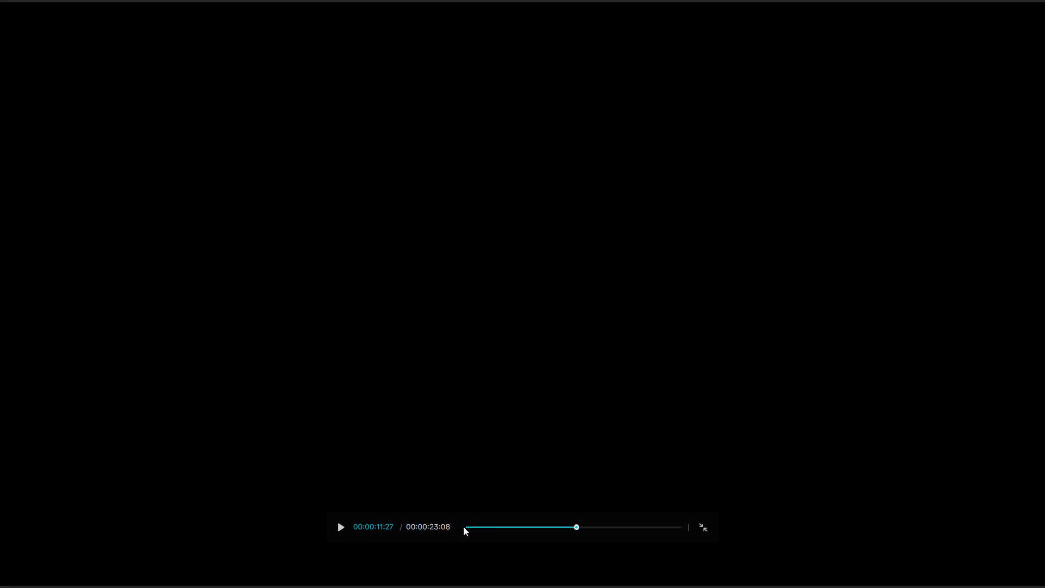
pyautogui.click(463, 526)
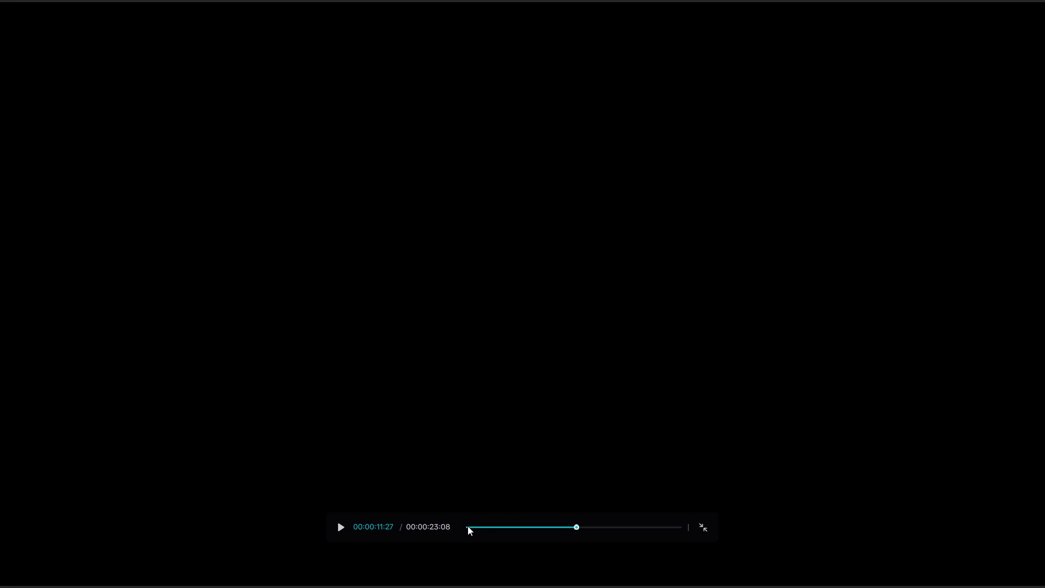
pyautogui.click(468, 526)
pyautogui.click(342, 528)
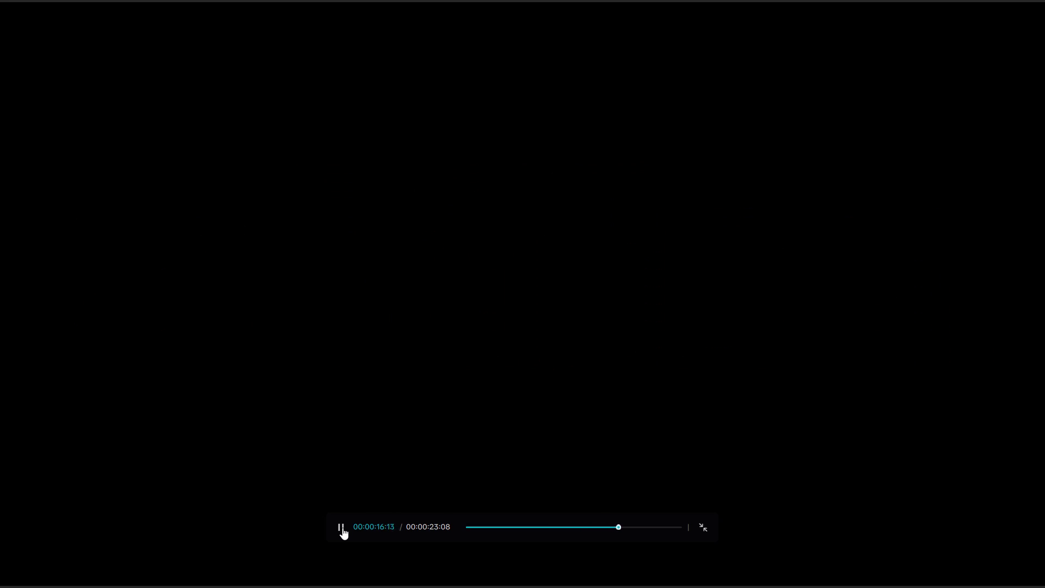
pyautogui.click(342, 528)
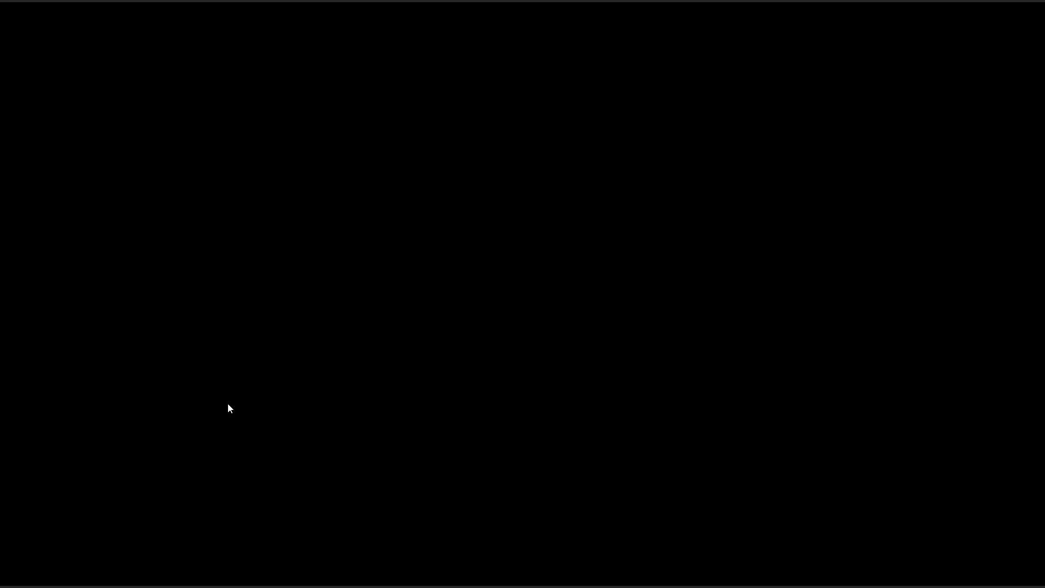
pyautogui.click(333, 534)
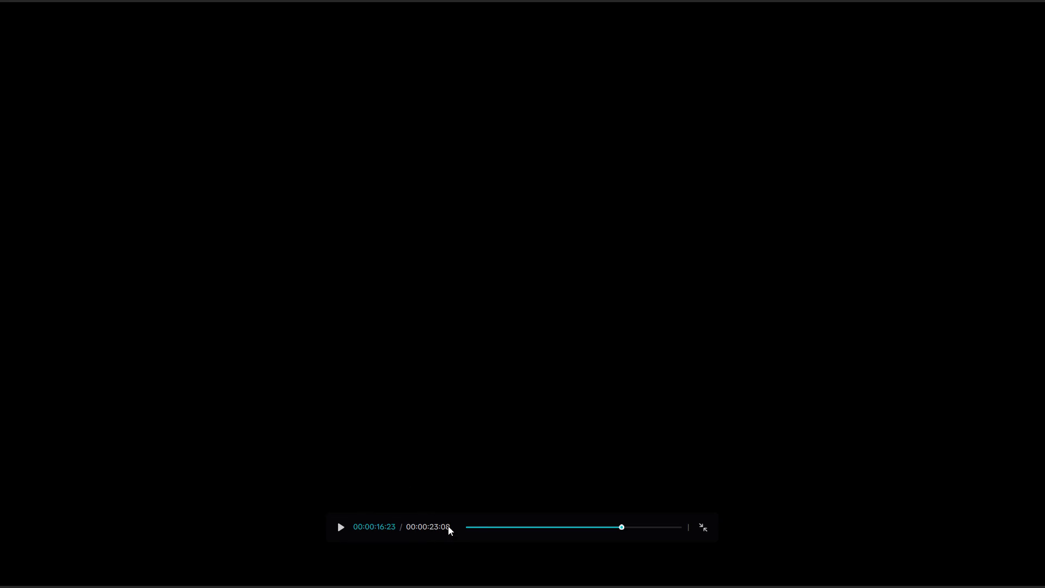
pyautogui.click(465, 526)
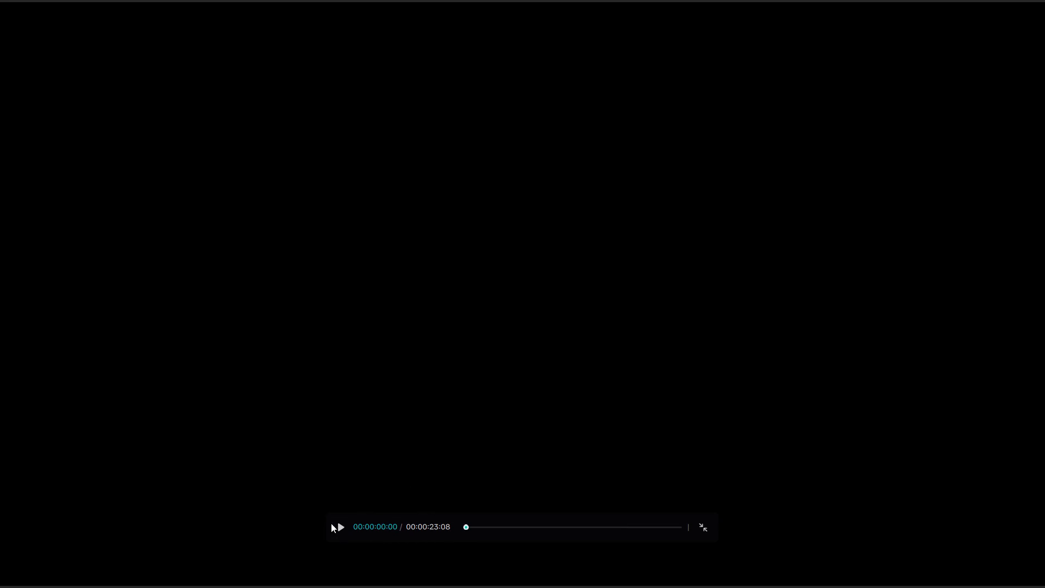
pyautogui.click(341, 523)
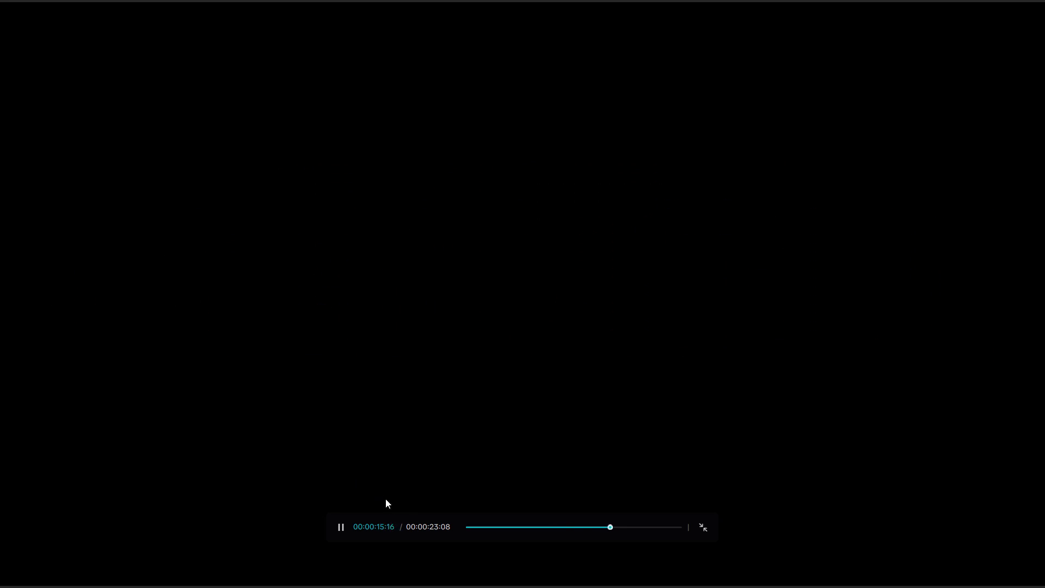
pyautogui.click(467, 531)
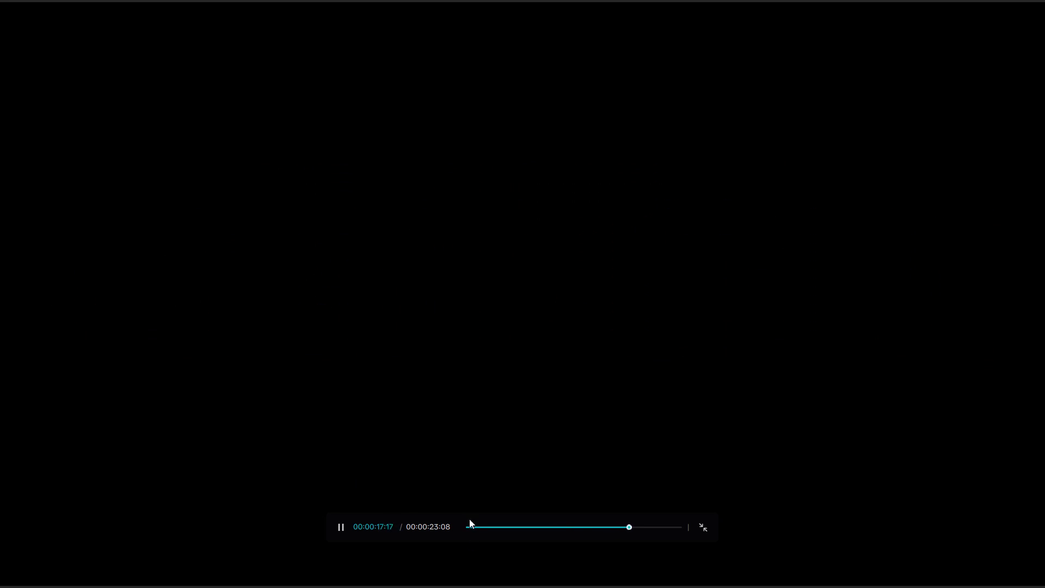
pyautogui.click(468, 528)
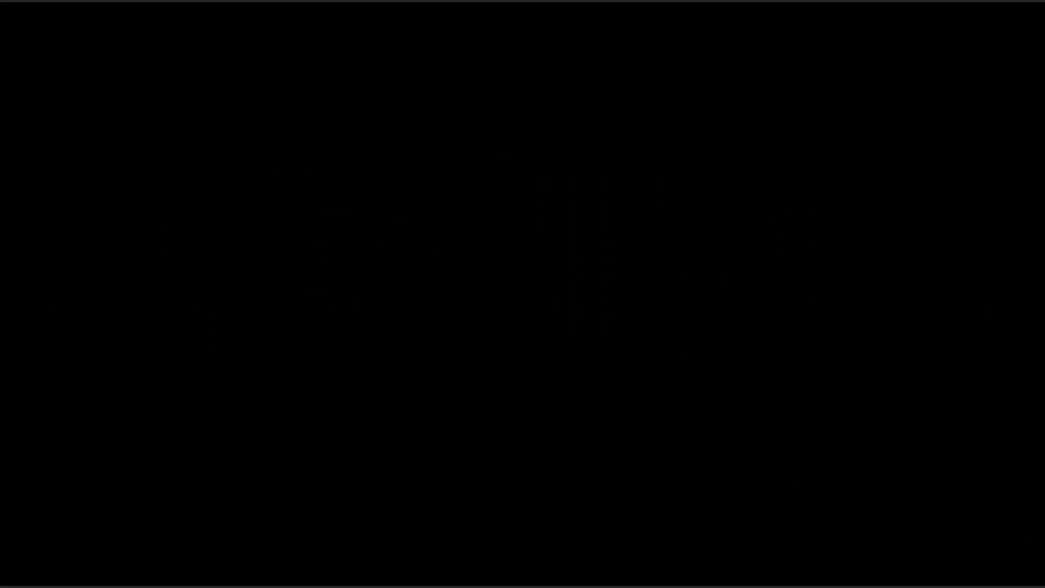
pyautogui.press('Escape')
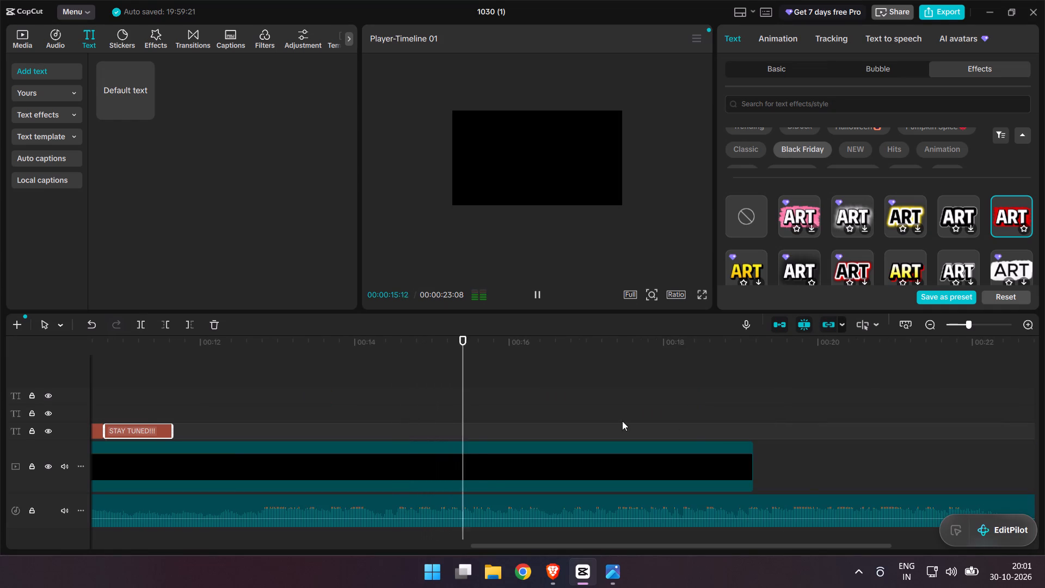
# Extend the end of the STAY TUNED!!! caption to about 12.3 seconds.
pyautogui.click(158, 428)
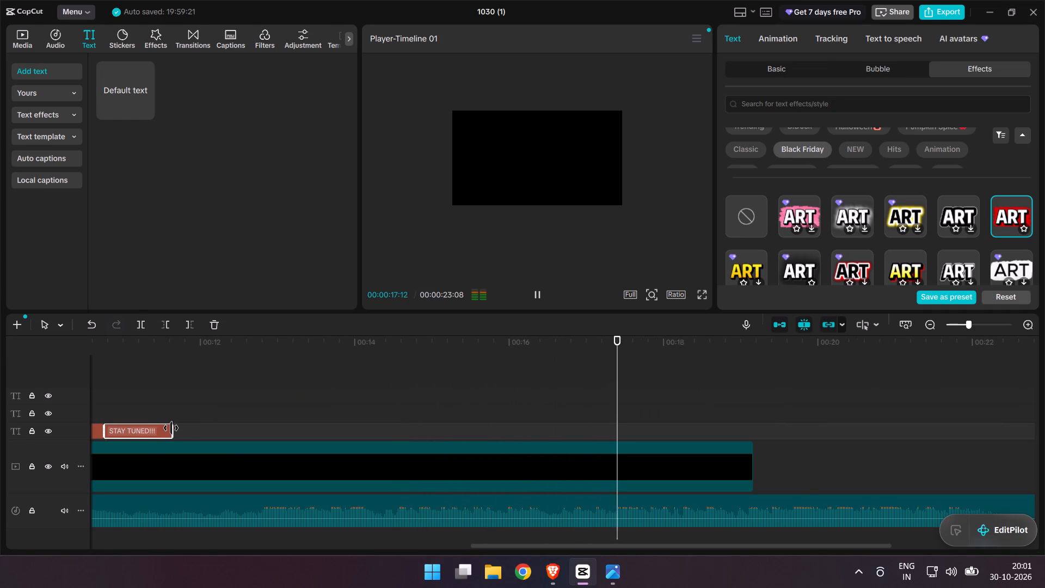
pyautogui.moveTo(171, 428); pyautogui.dragTo(218, 428)
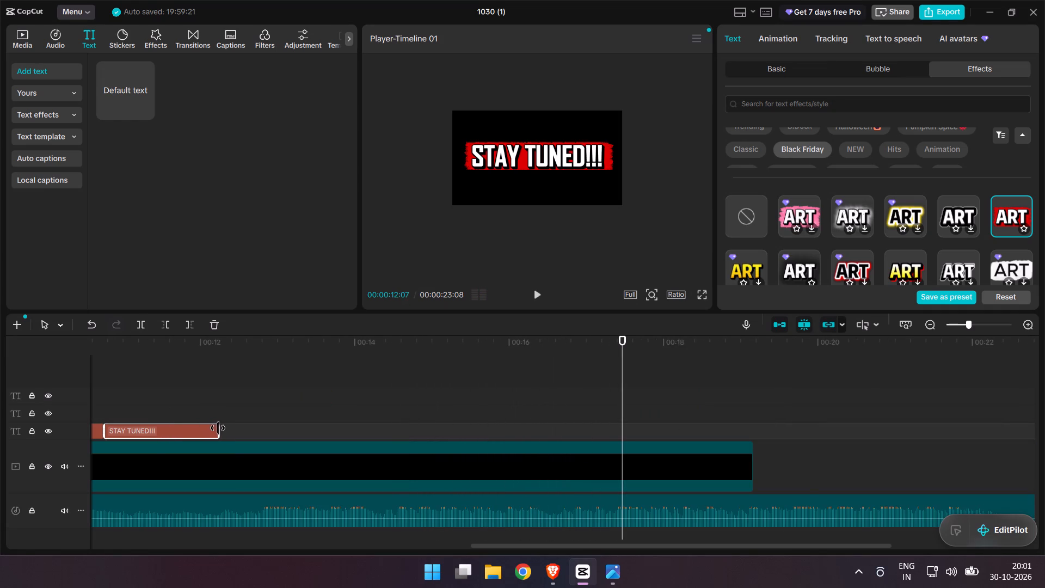
pyautogui.moveTo(218, 428); pyautogui.dragTo(221, 428)
# Replay the sequence from the start in the preview past the STAY TUNED!!! caption, and check the ending again.
pyautogui.moveTo(623, 338); pyautogui.dragTo(345, 449)
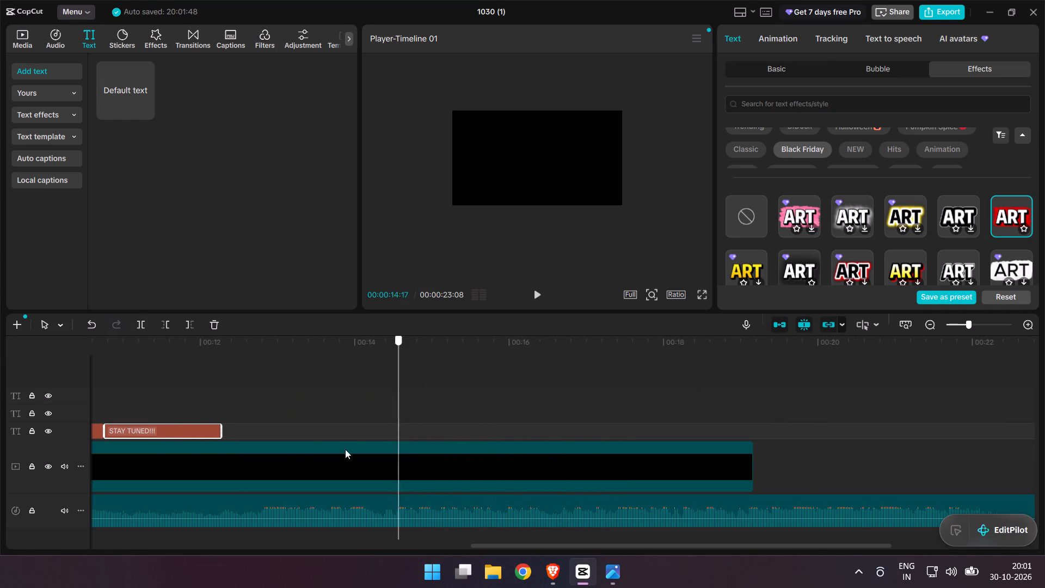
pyautogui.moveTo(345, 449); pyautogui.dragTo(27, 452)
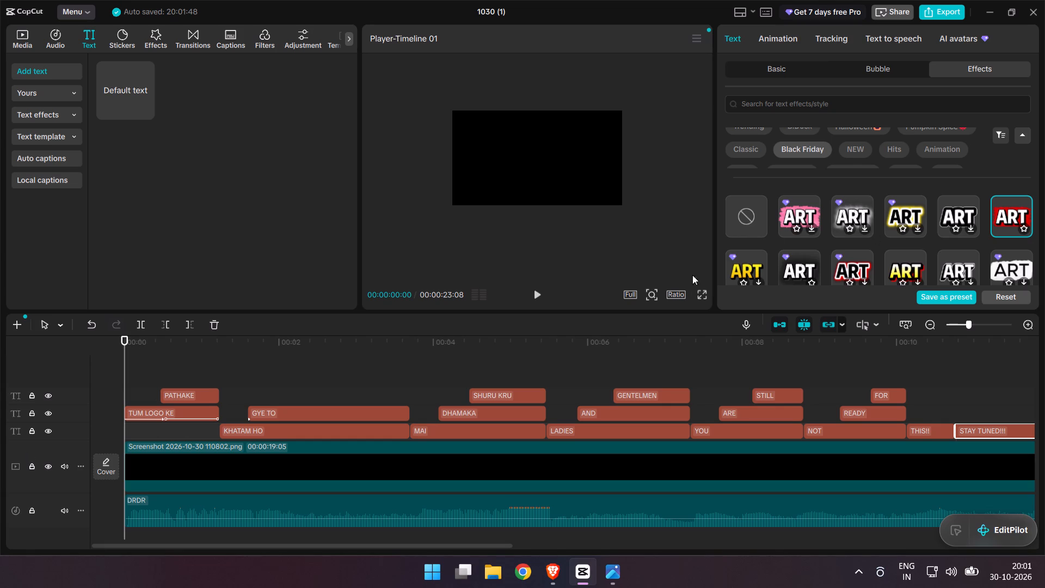
pyautogui.click(538, 290)
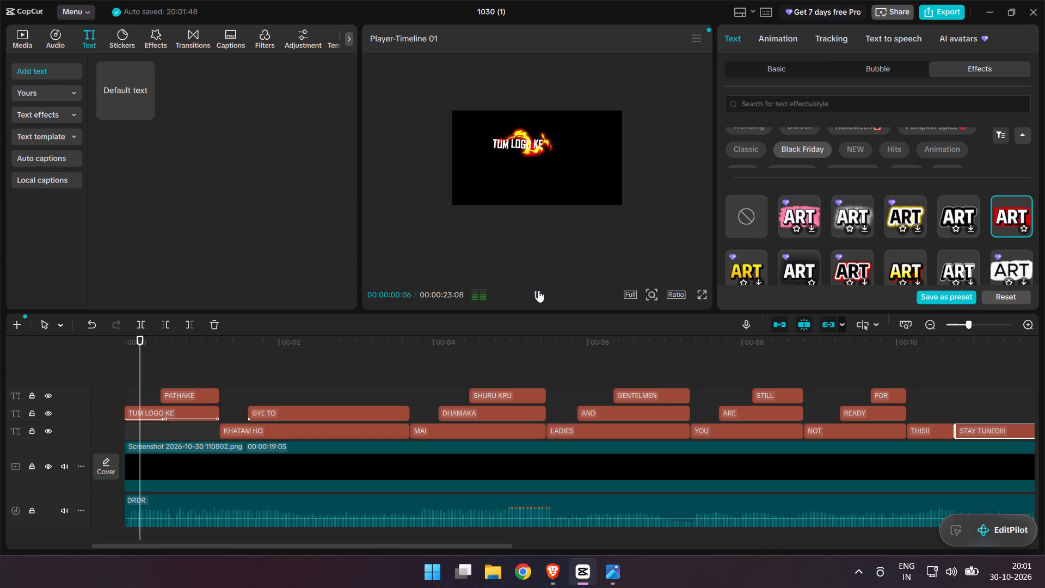
pyautogui.click(538, 295)
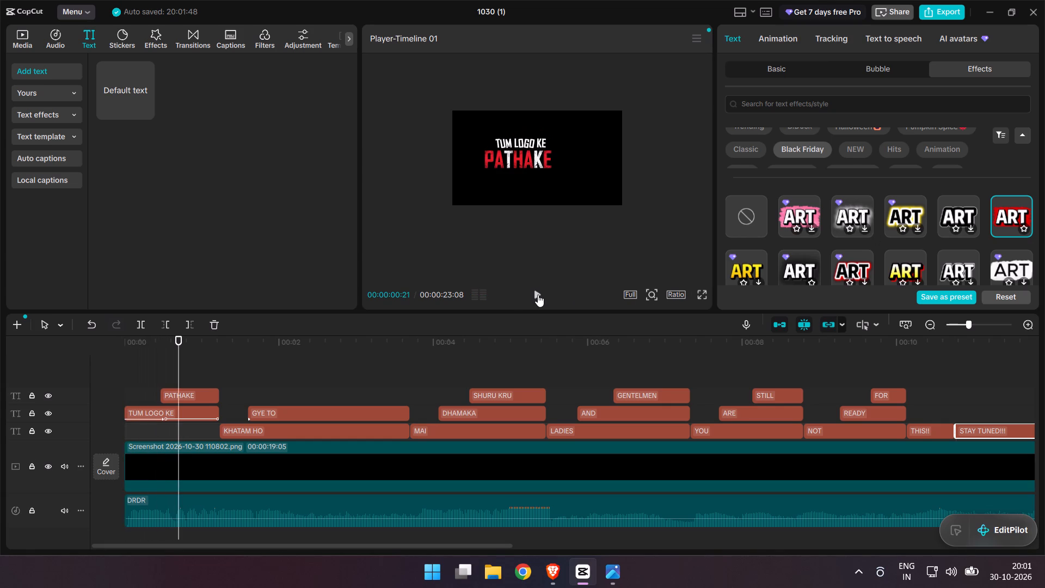
pyautogui.click(538, 295)
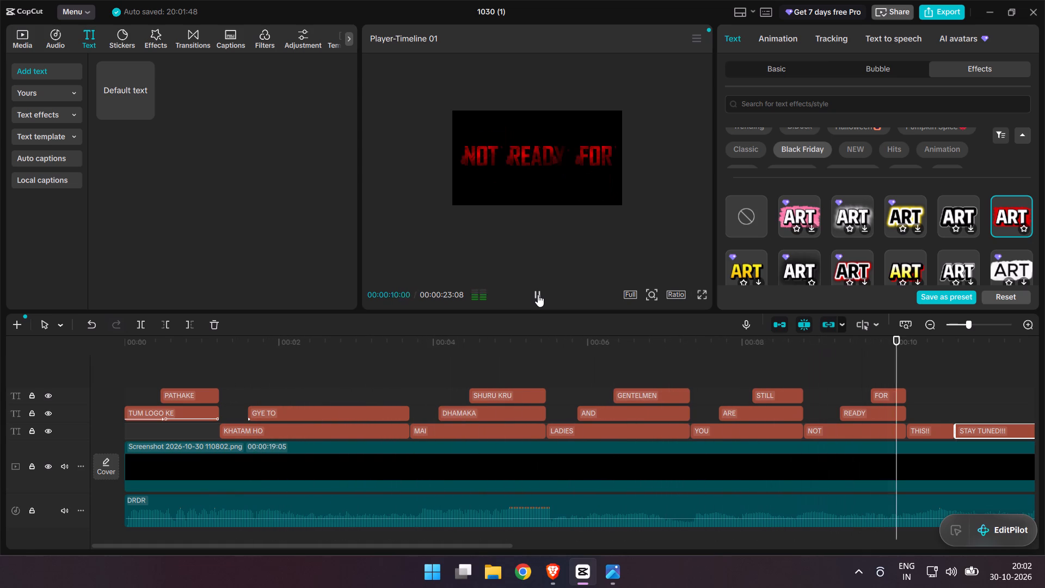
pyautogui.click(538, 295)
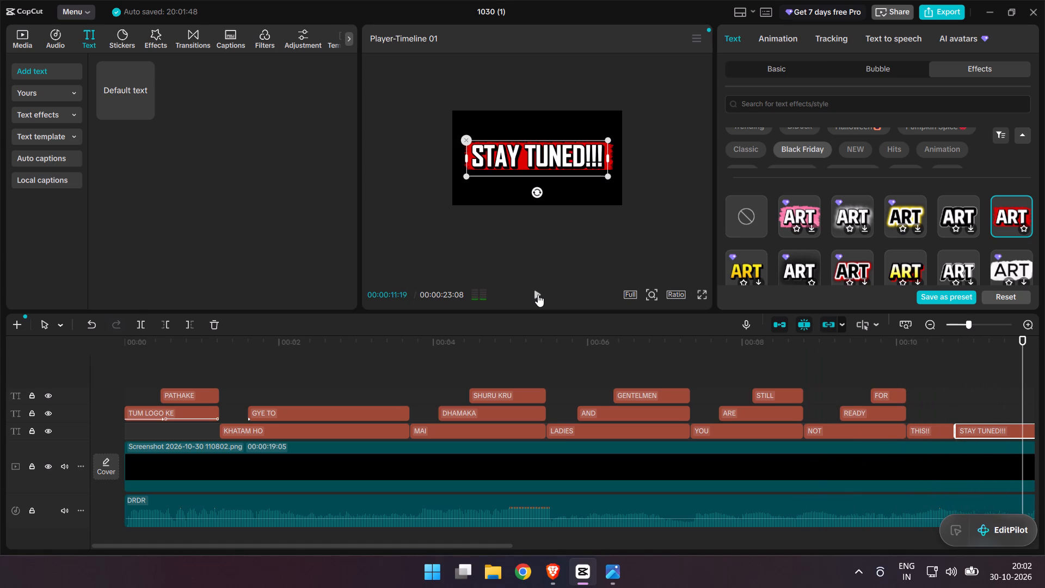
pyautogui.click(538, 295)
pyautogui.click(536, 291)
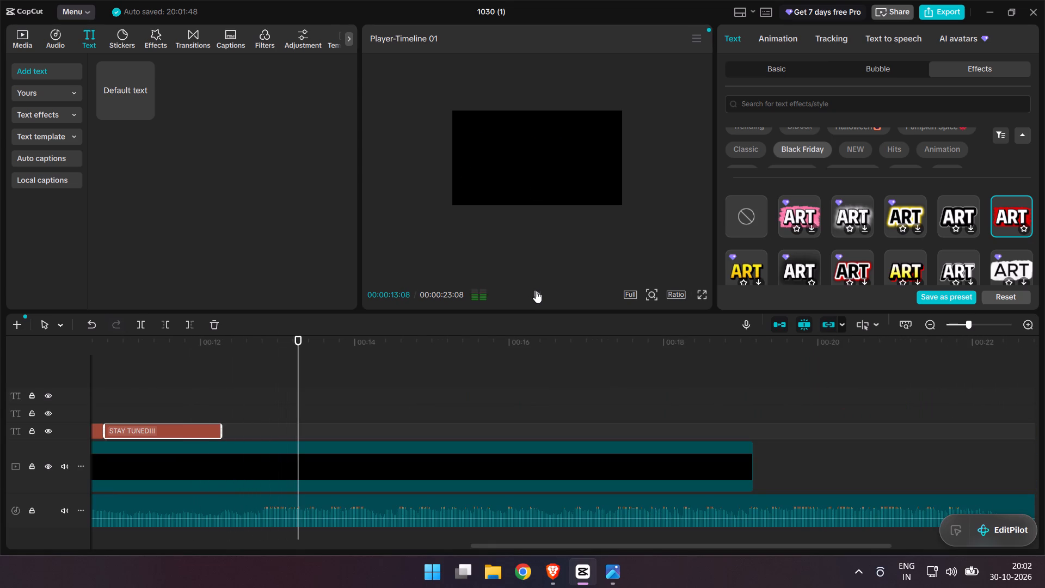
pyautogui.moveTo(300, 335); pyautogui.dragTo(230, 335)
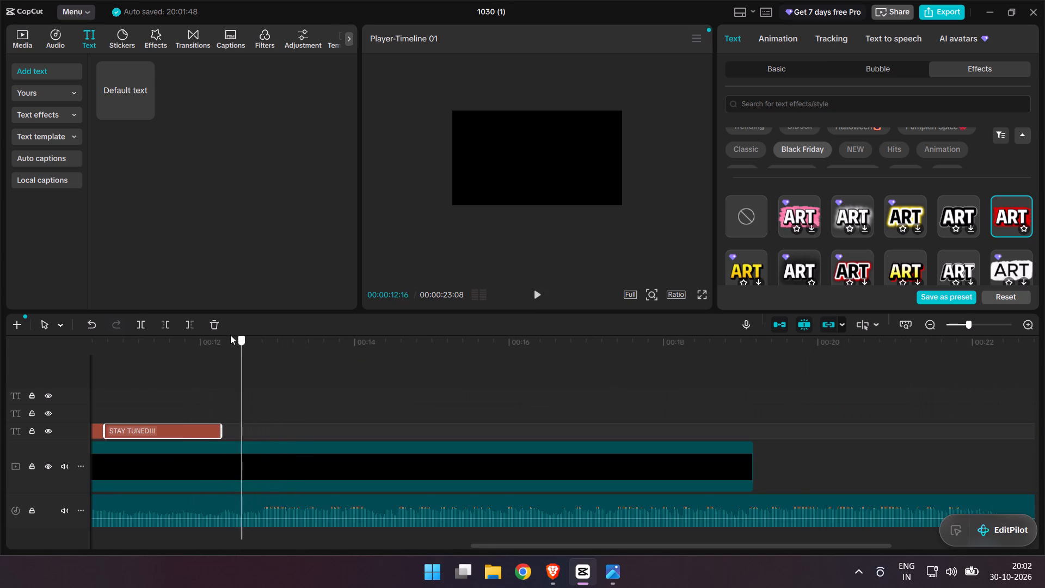
pyautogui.moveTo(230, 335); pyautogui.dragTo(138, 327)
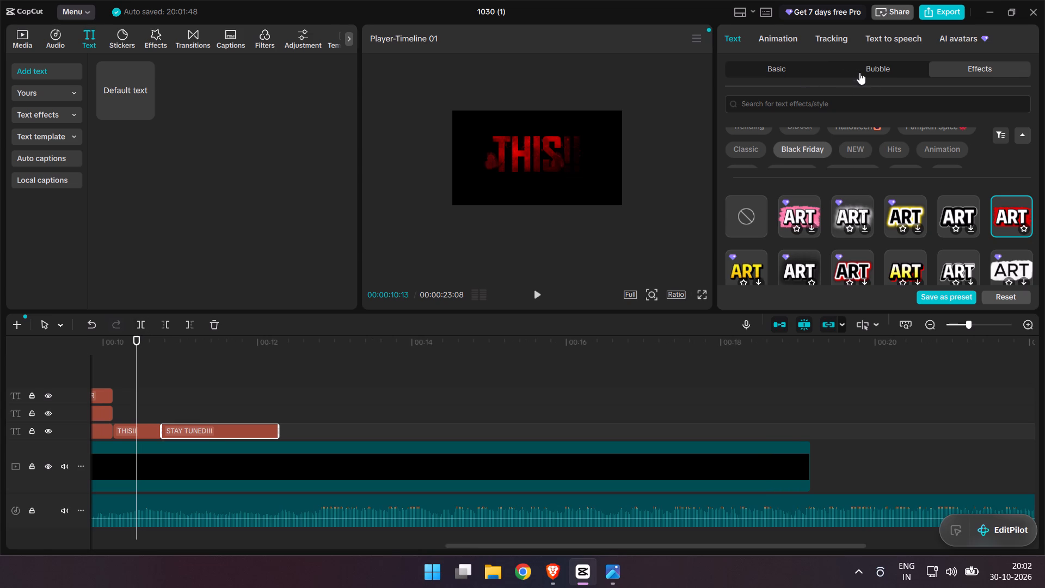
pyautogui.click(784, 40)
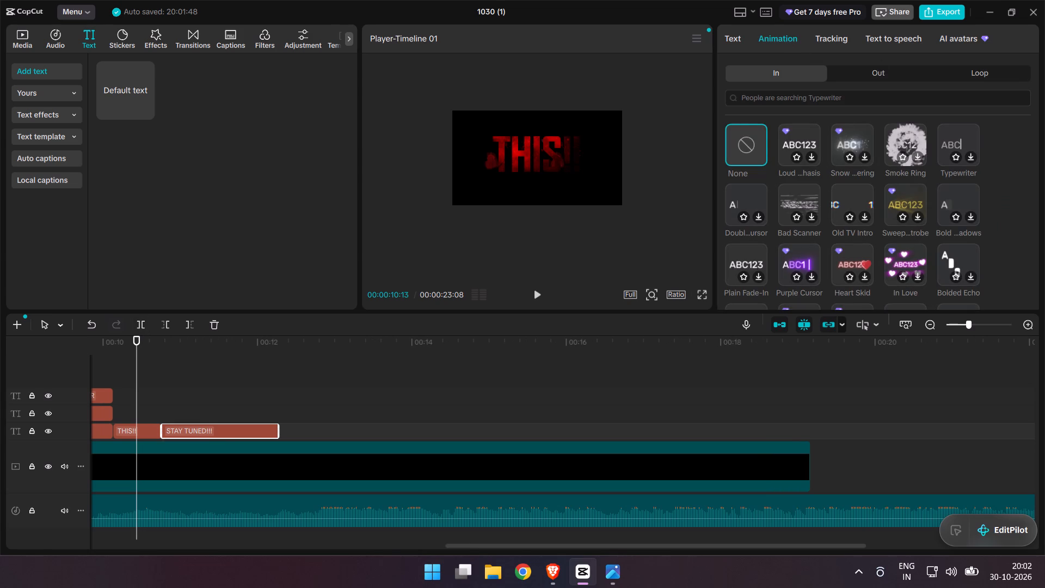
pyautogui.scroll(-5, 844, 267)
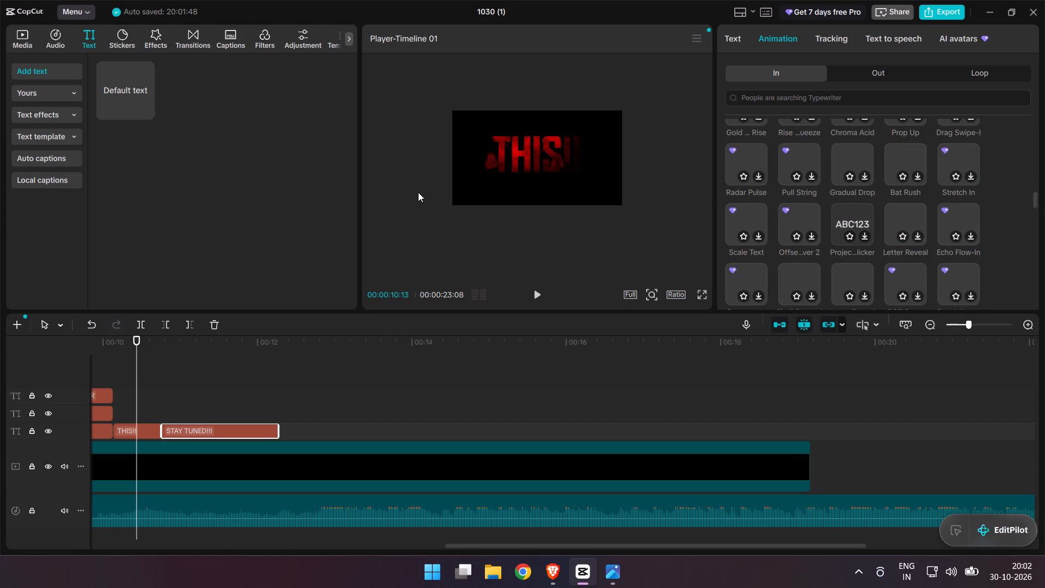
# Add a default text clip directly after the STAY TUNED!!! caption on the same text track.
pyautogui.moveTo(119, 84); pyautogui.dragTo(264, 261)
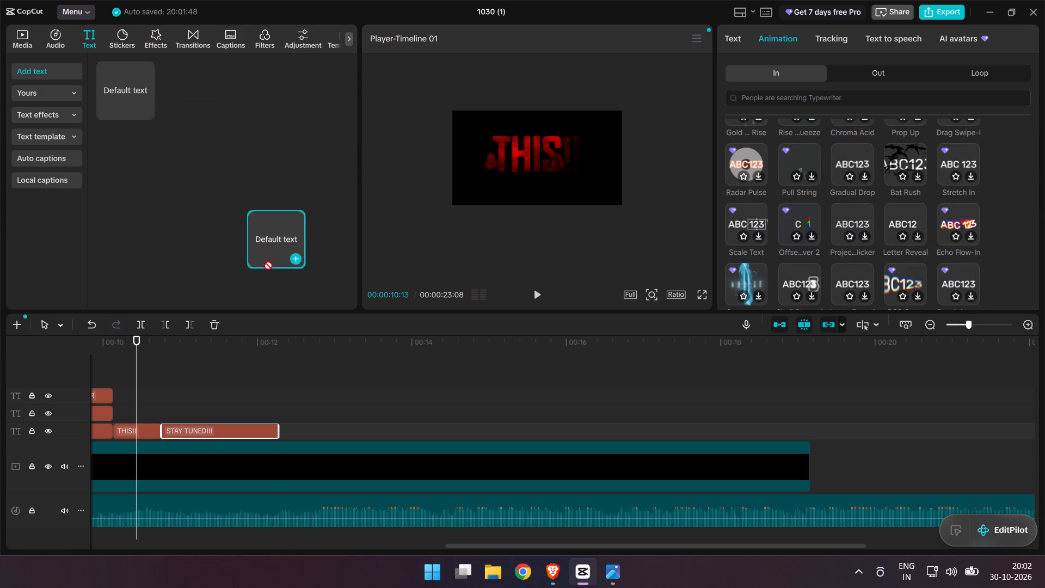
pyautogui.moveTo(264, 261); pyautogui.dragTo(275, 446)
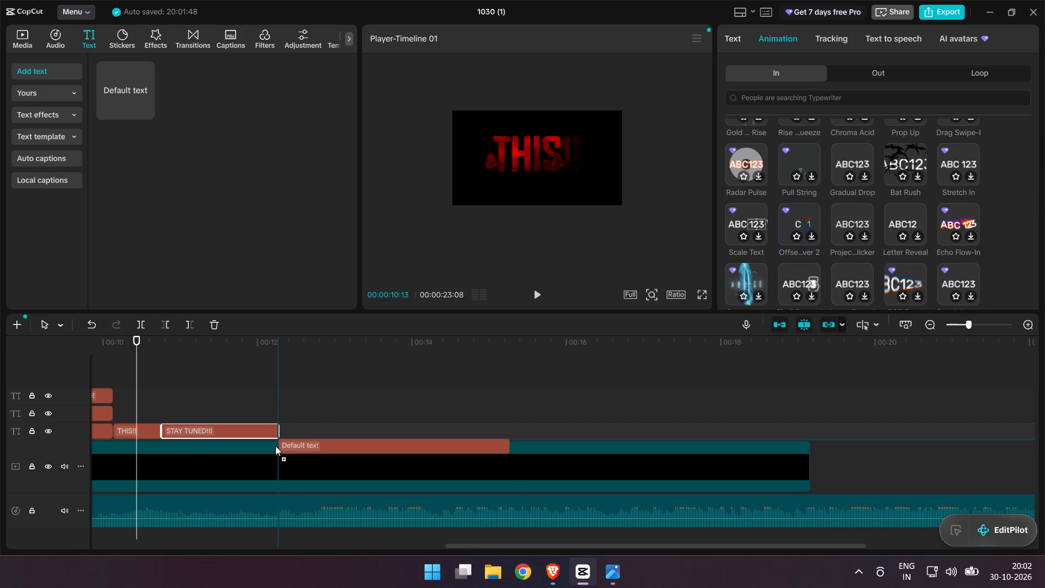
pyautogui.moveTo(275, 446); pyautogui.dragTo(276, 442)
pyautogui.moveTo(286, 445); pyautogui.dragTo(287, 433)
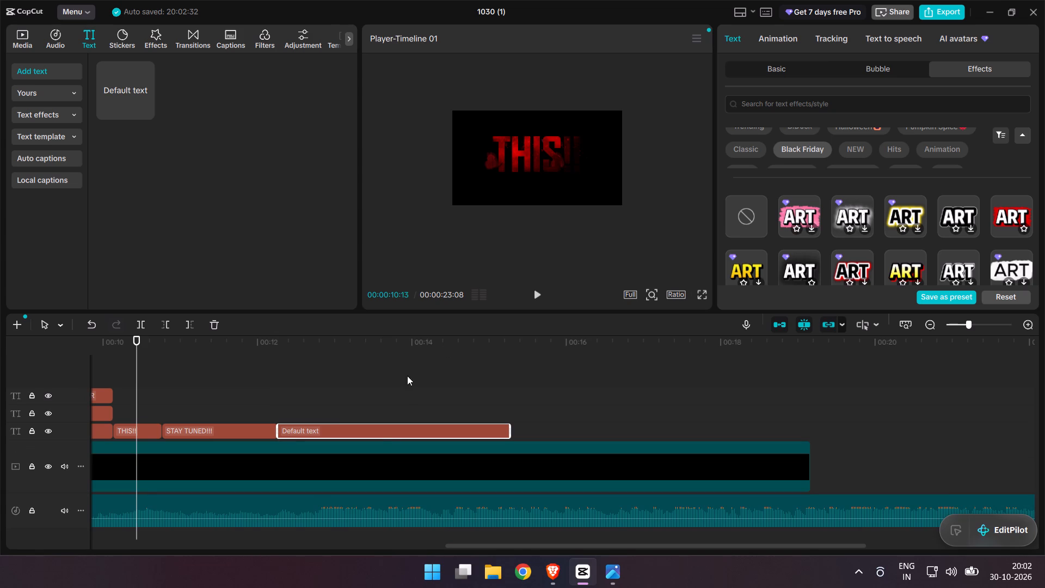
pyautogui.click(380, 433)
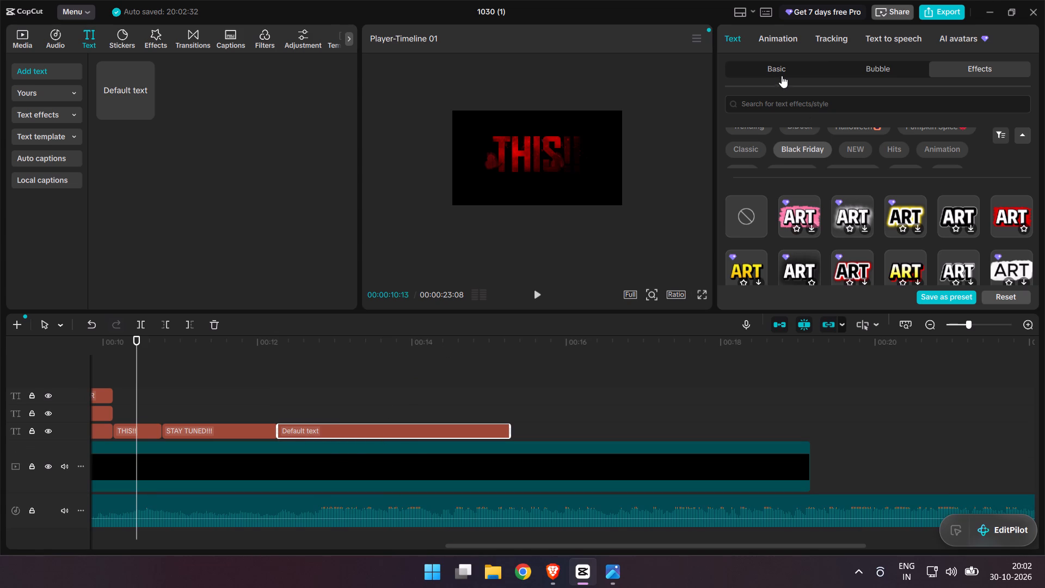
pyautogui.click(780, 71)
pyautogui.moveTo(777, 99); pyautogui.dragTo(694, 110)
pyautogui.click(383, 336)
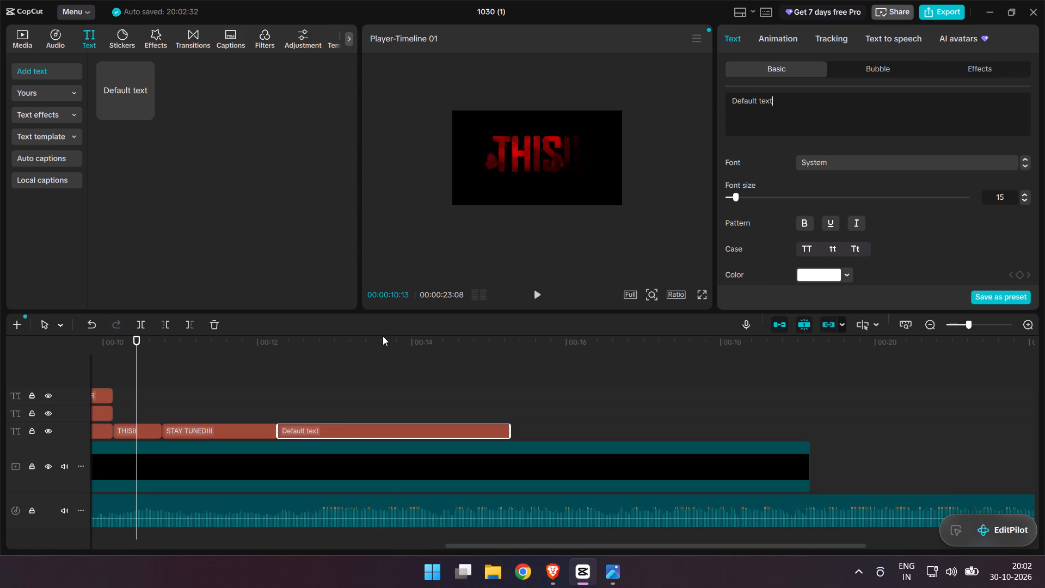
pyautogui.hscroll(1, 393, 334)
pyautogui.hotkey('ctrl', '2')
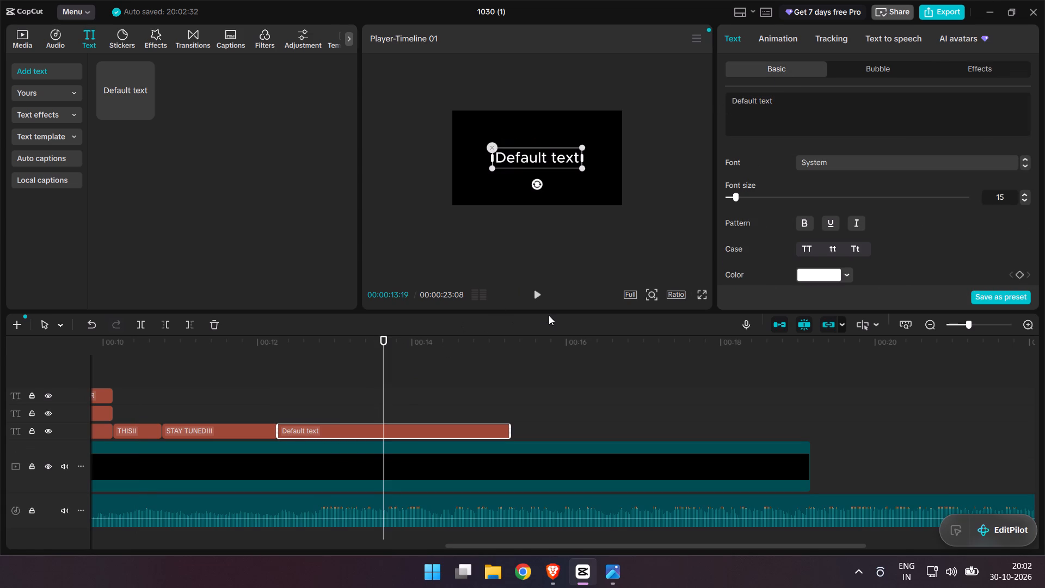
pyautogui.click(762, 97)
pyautogui.hotkey('ctrl', 'a')
pyautogui.hotkey('shift', '@')
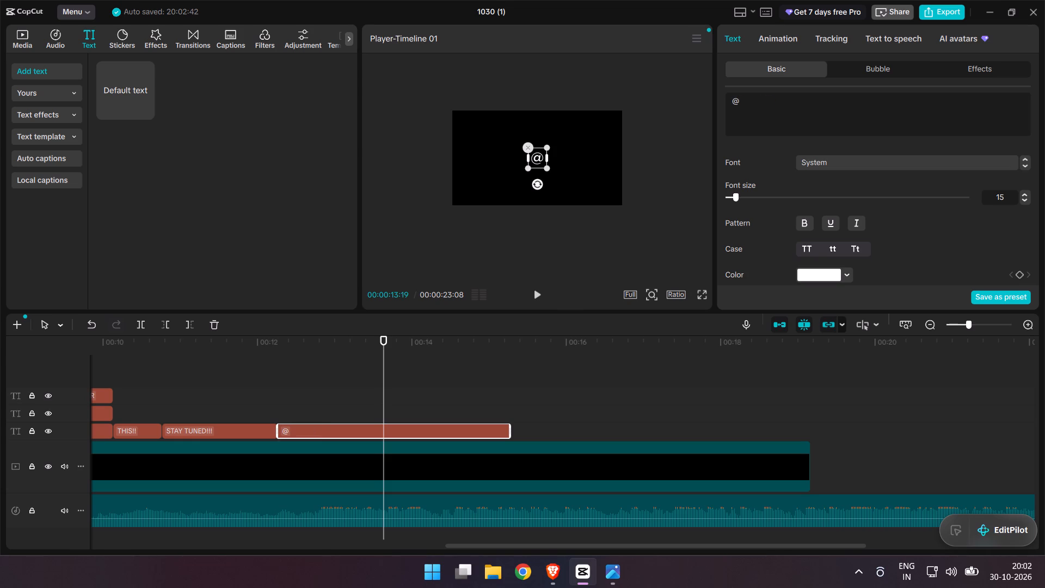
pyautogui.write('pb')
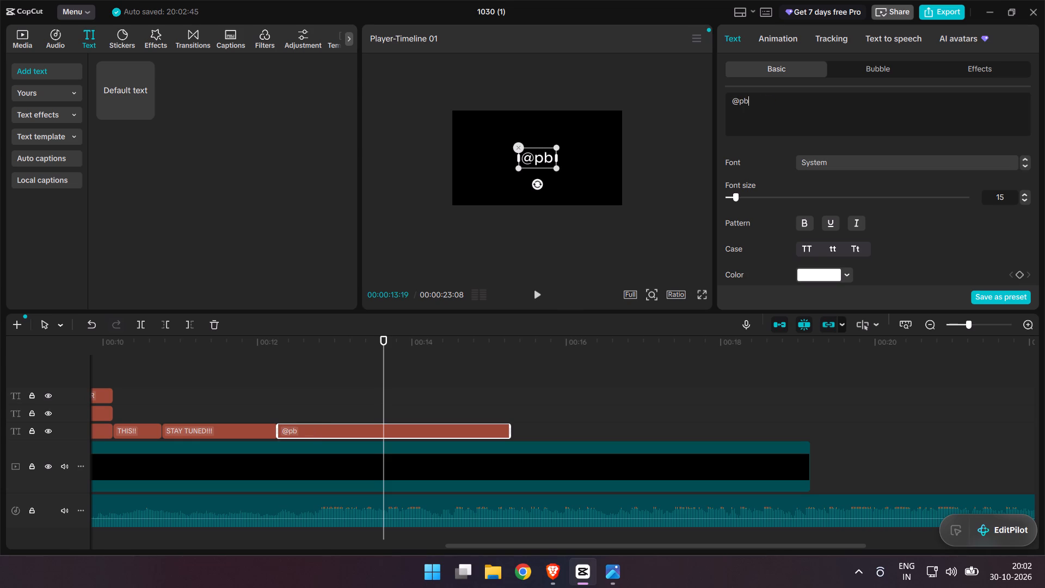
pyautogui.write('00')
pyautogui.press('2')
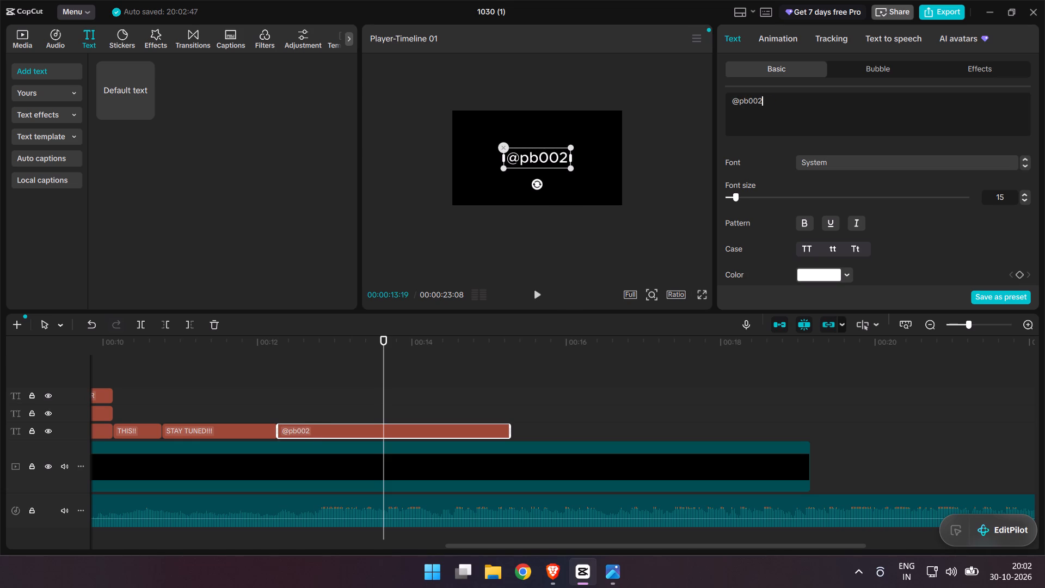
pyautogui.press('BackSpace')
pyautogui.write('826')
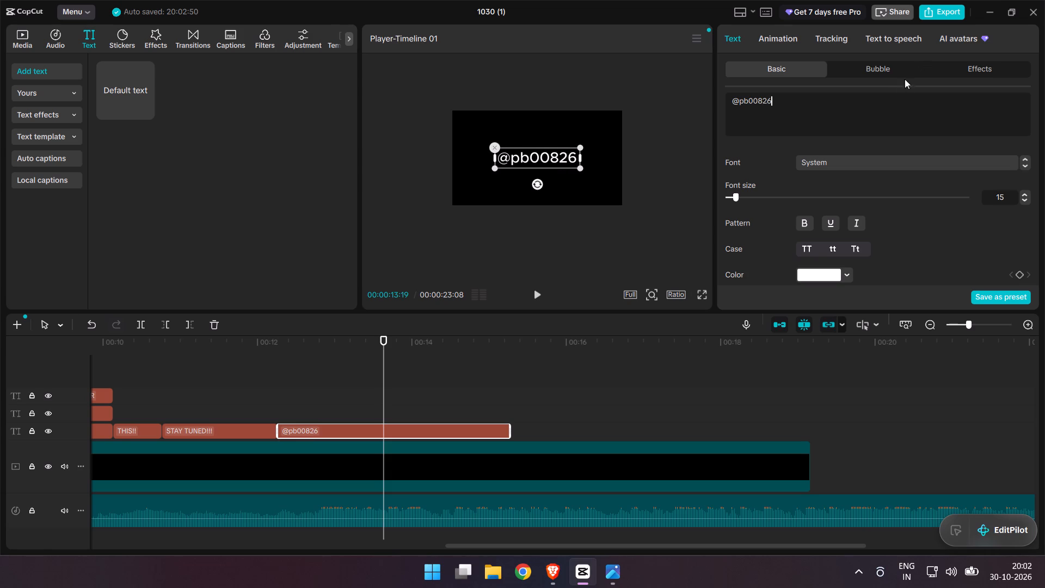
pyautogui.click(1025, 164)
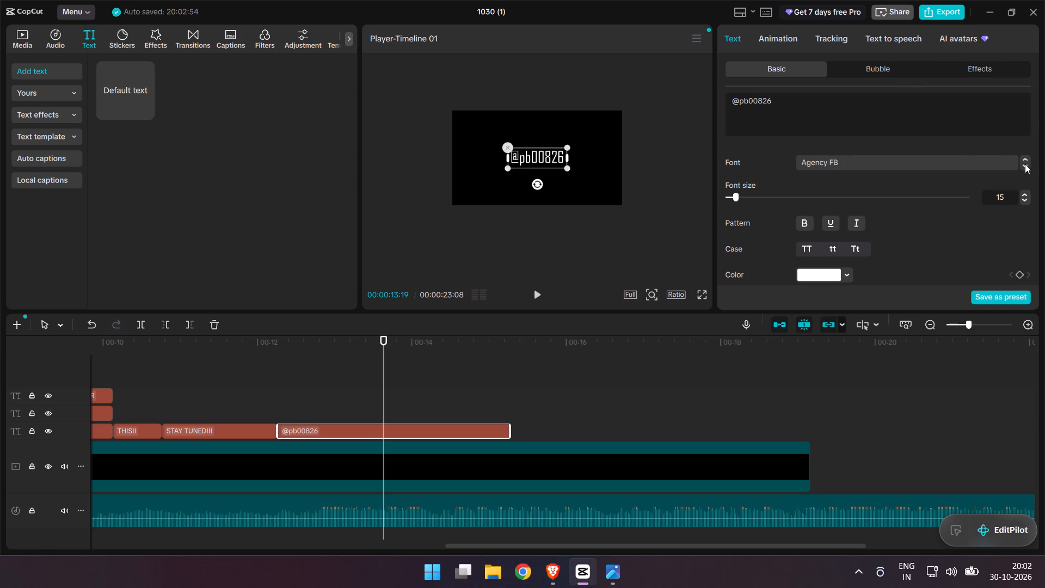
pyautogui.click(1025, 164)
pyautogui.click(1024, 157)
pyautogui.click(781, 38)
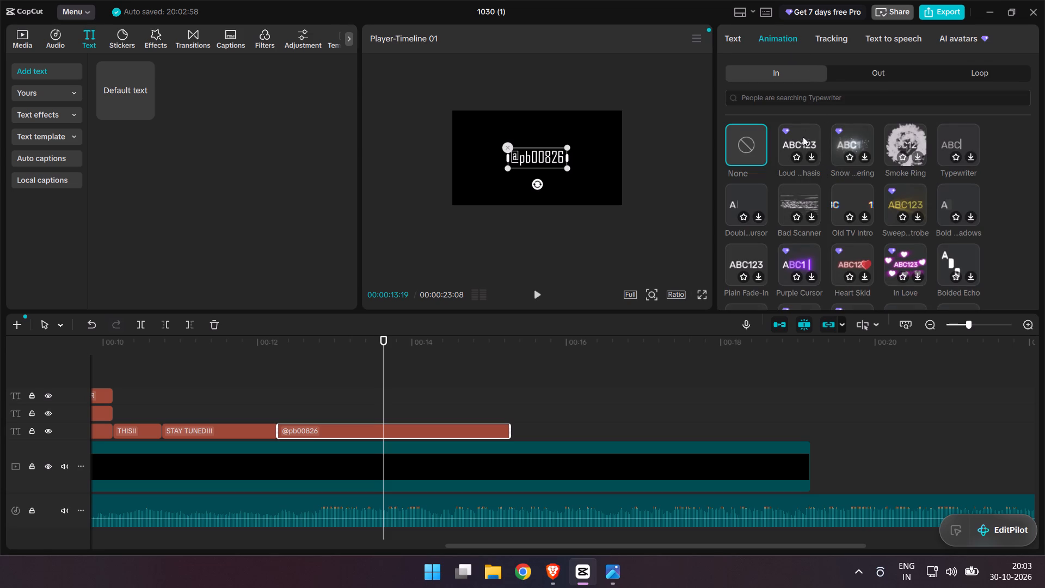
pyautogui.click(875, 76)
pyautogui.click(970, 76)
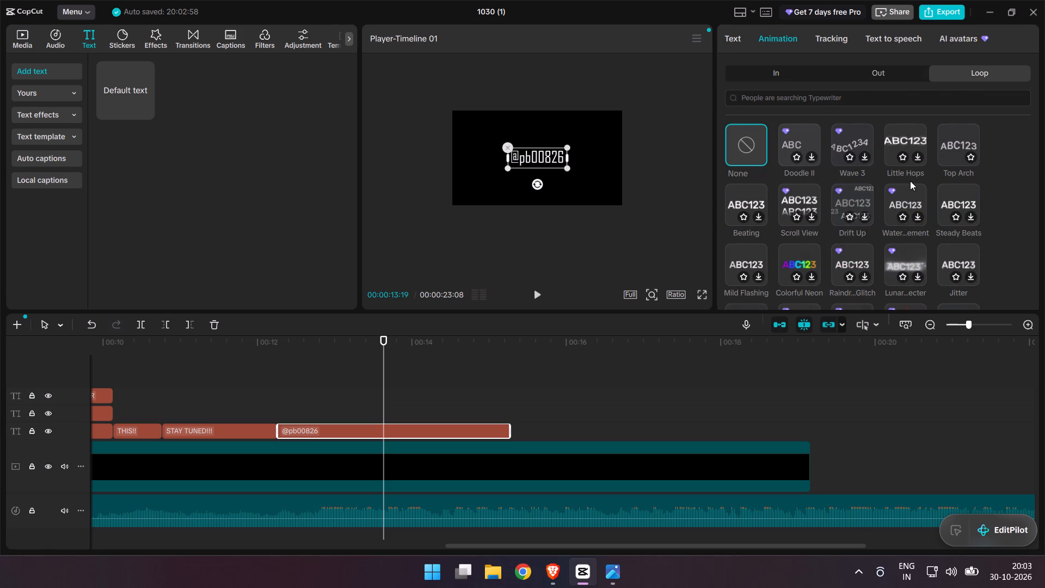
pyautogui.scroll(-1, 917, 160)
pyautogui.scroll(-1, 852, 269)
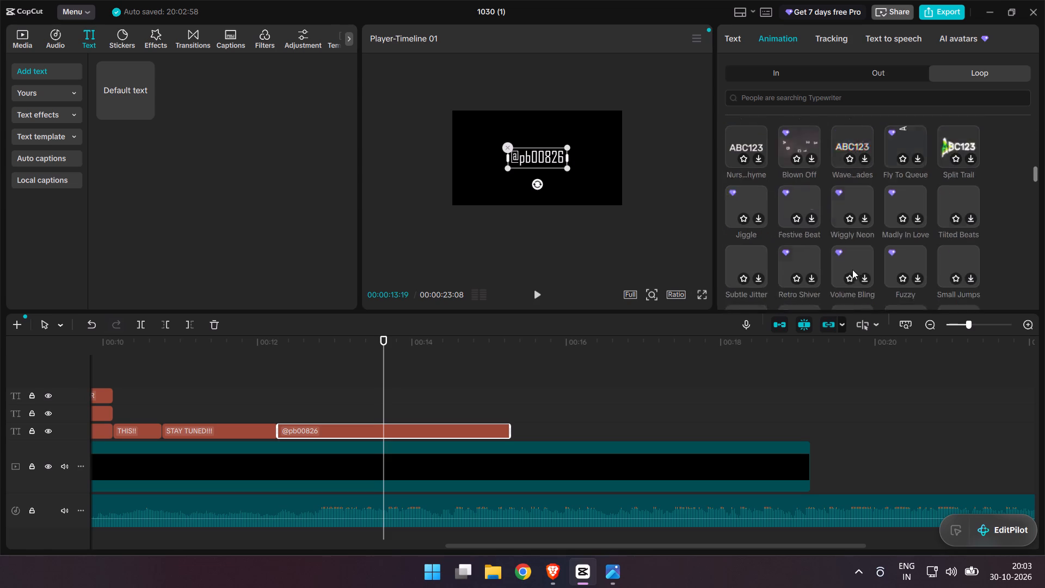
pyautogui.scroll(-1, 852, 269)
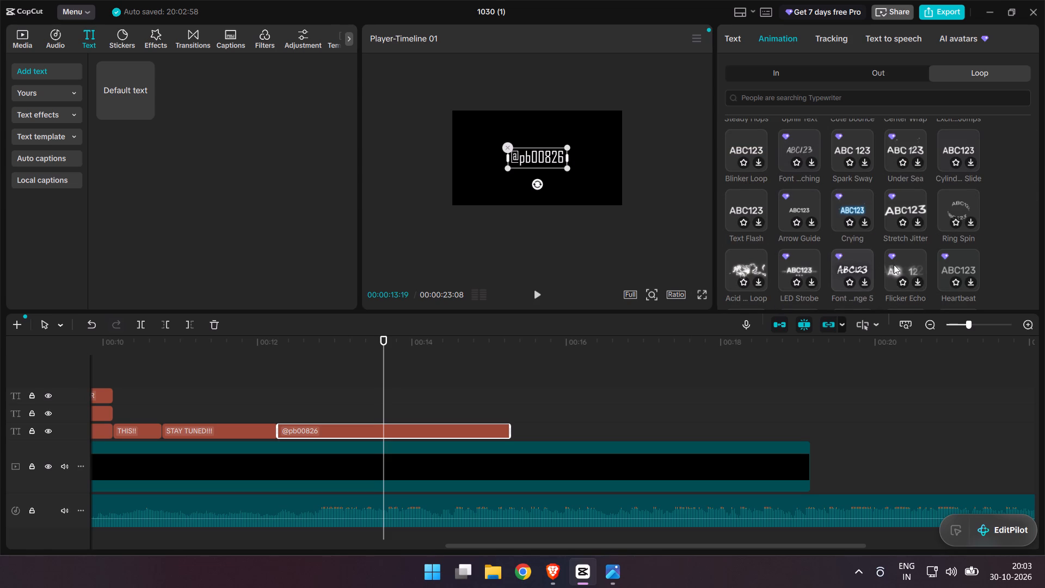
pyautogui.click(856, 272)
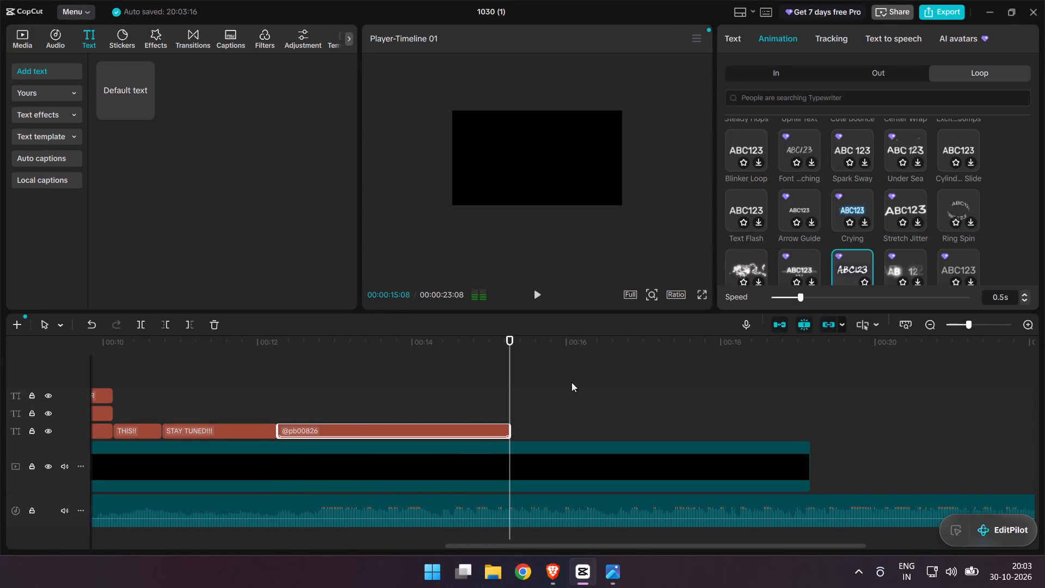
pyautogui.moveTo(512, 337); pyautogui.dragTo(8, 361)
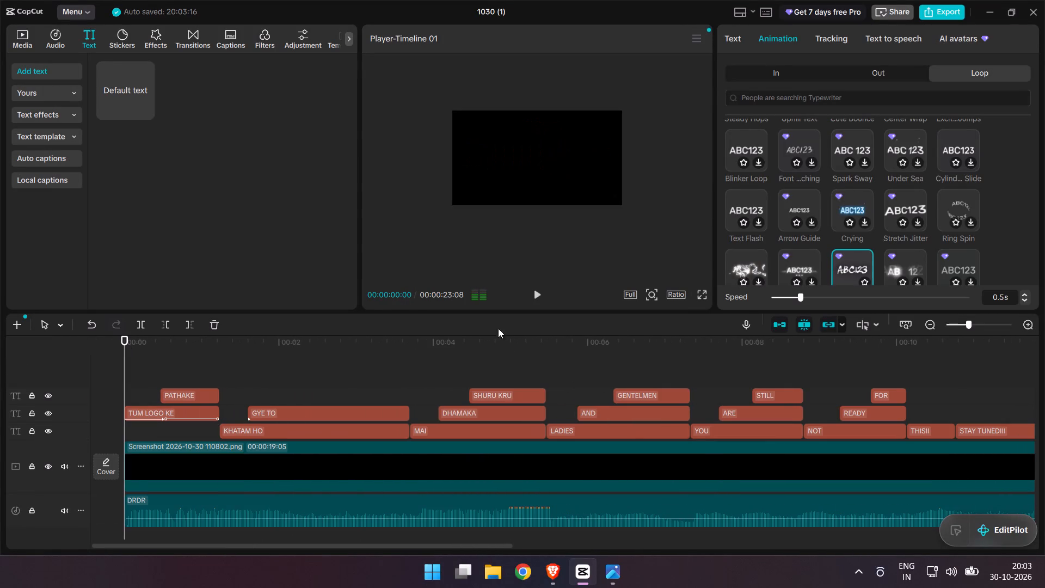
pyautogui.click(543, 301)
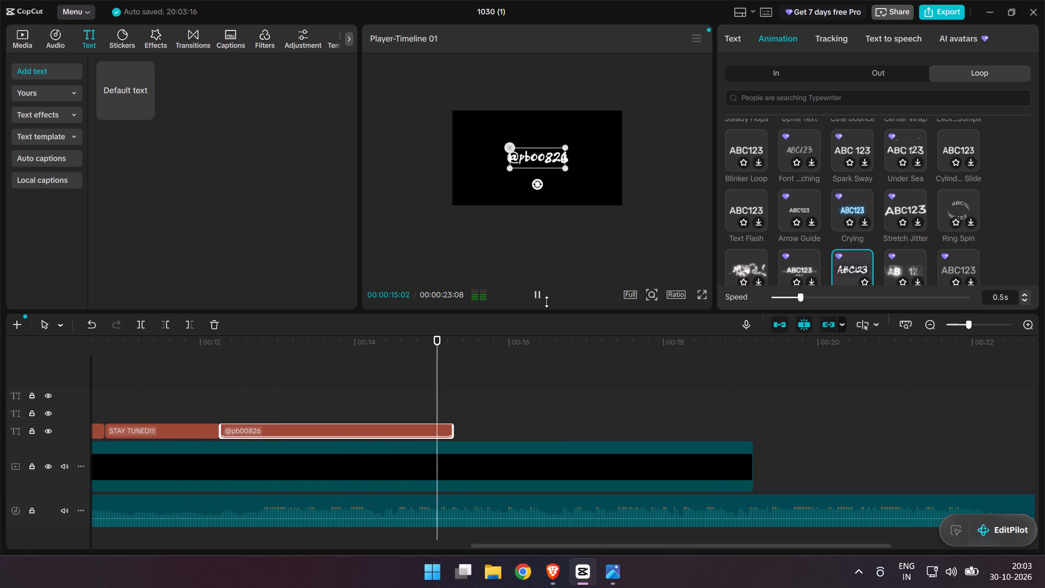
pyautogui.press('space')
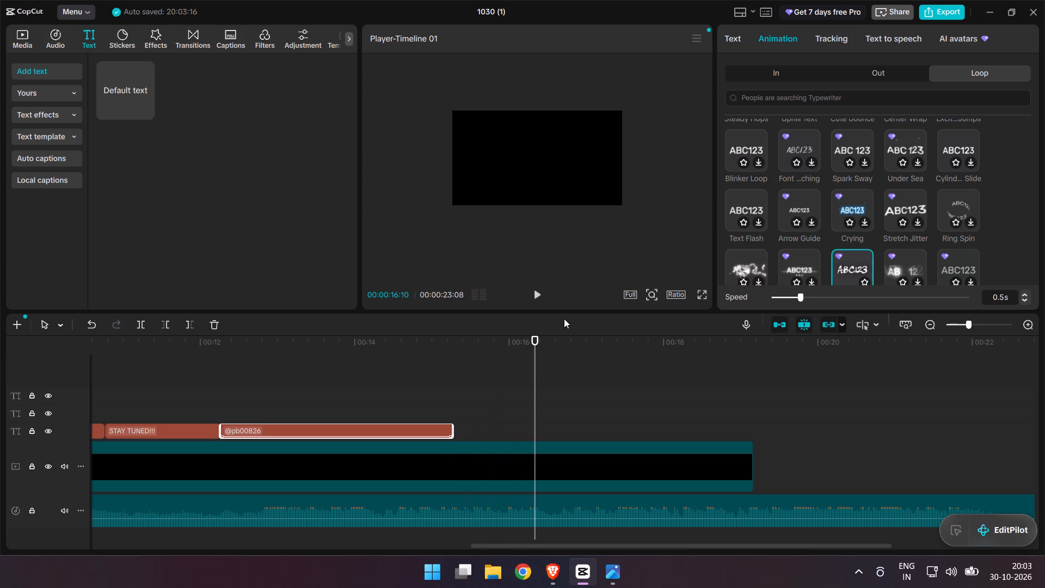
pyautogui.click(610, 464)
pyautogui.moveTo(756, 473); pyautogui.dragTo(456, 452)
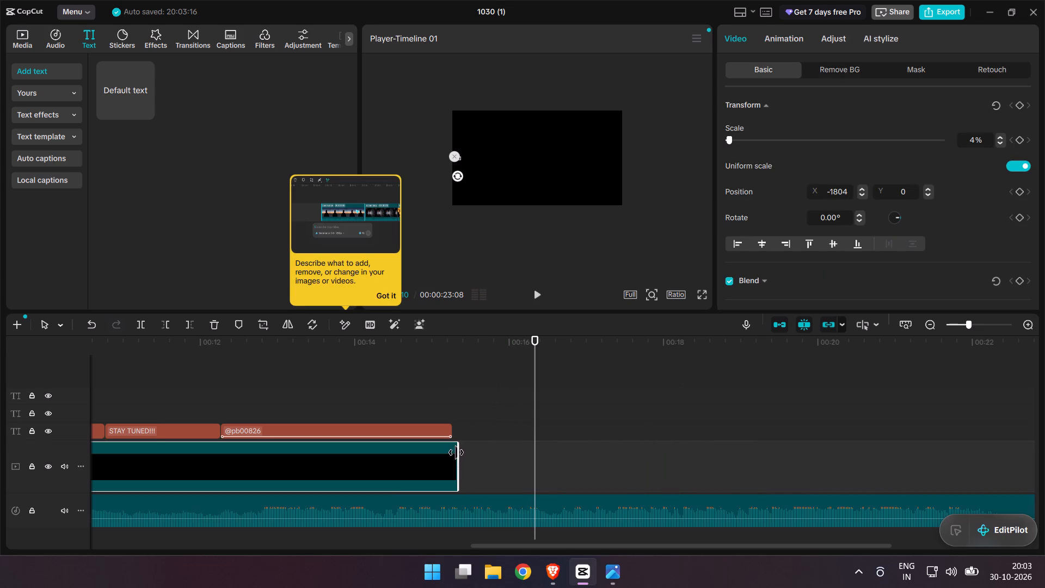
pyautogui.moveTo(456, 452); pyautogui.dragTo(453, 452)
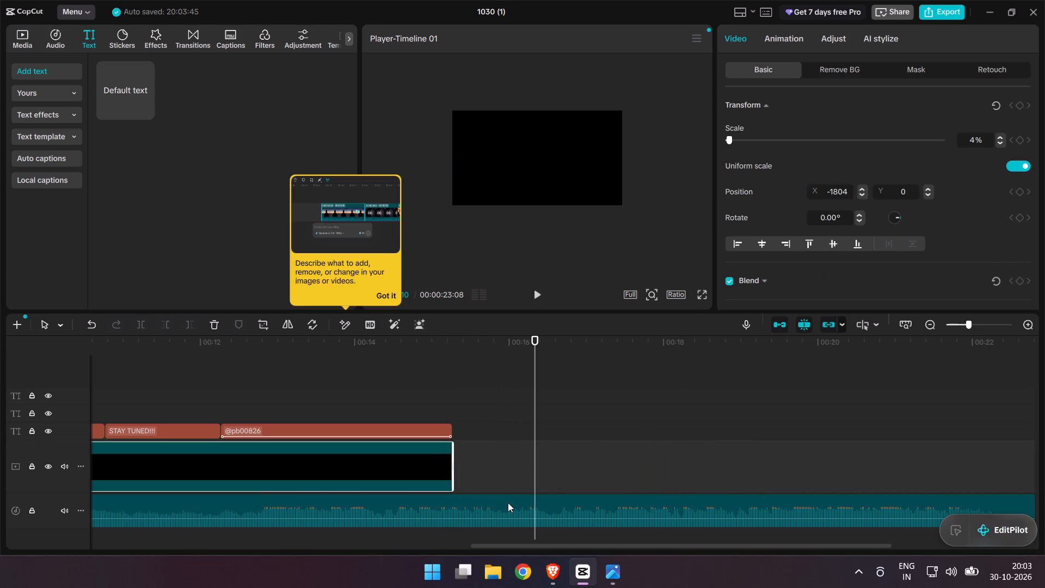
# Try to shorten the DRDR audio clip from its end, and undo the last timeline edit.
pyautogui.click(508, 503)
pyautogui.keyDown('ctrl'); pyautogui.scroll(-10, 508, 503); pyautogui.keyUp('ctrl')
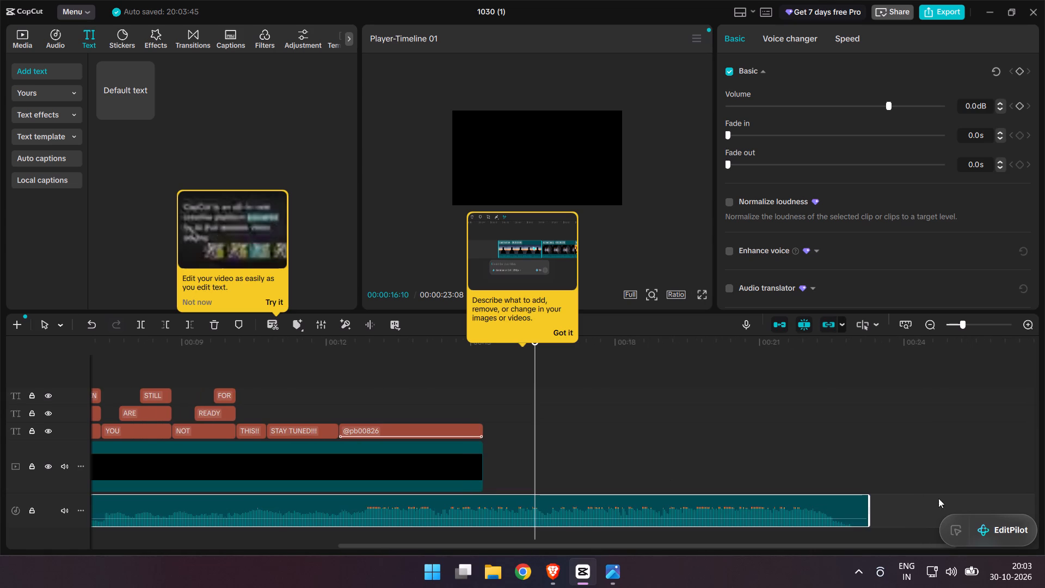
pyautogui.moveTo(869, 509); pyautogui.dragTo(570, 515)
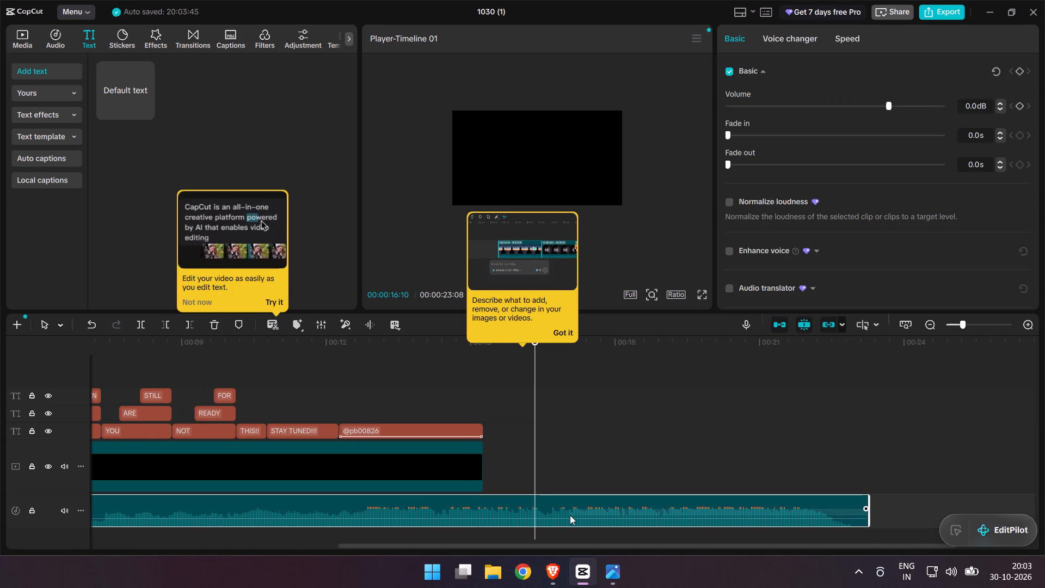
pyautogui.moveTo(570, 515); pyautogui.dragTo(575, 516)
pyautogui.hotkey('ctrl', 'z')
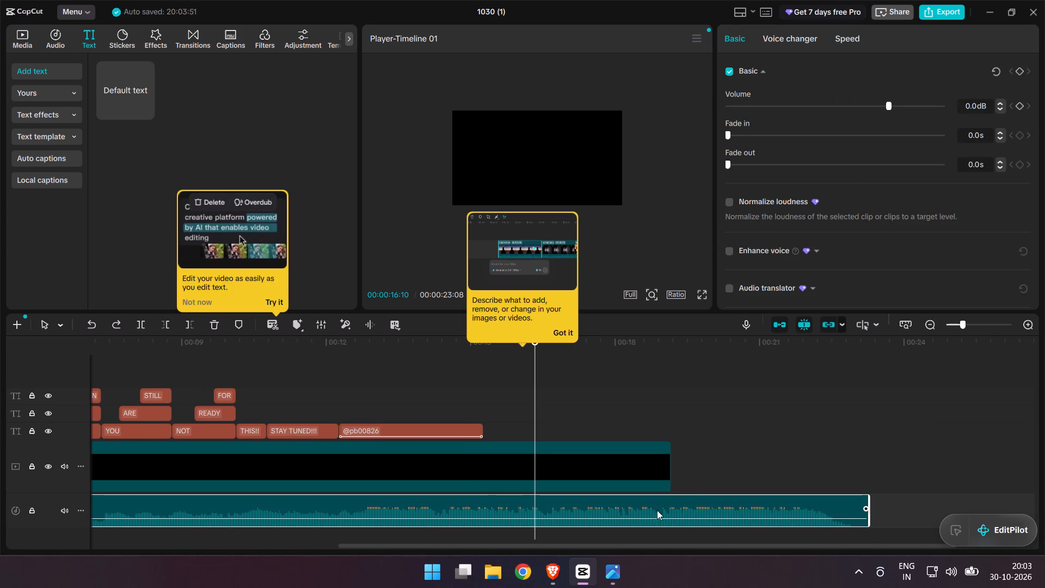
pyautogui.click(613, 462)
pyautogui.moveTo(673, 476); pyautogui.dragTo(540, 474)
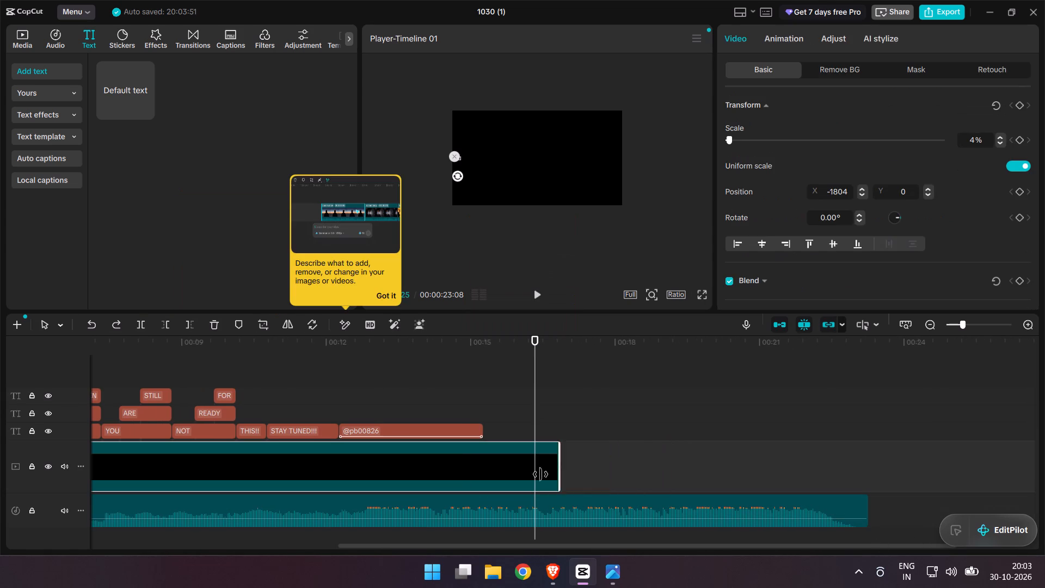
pyautogui.moveTo(540, 474); pyautogui.dragTo(484, 470)
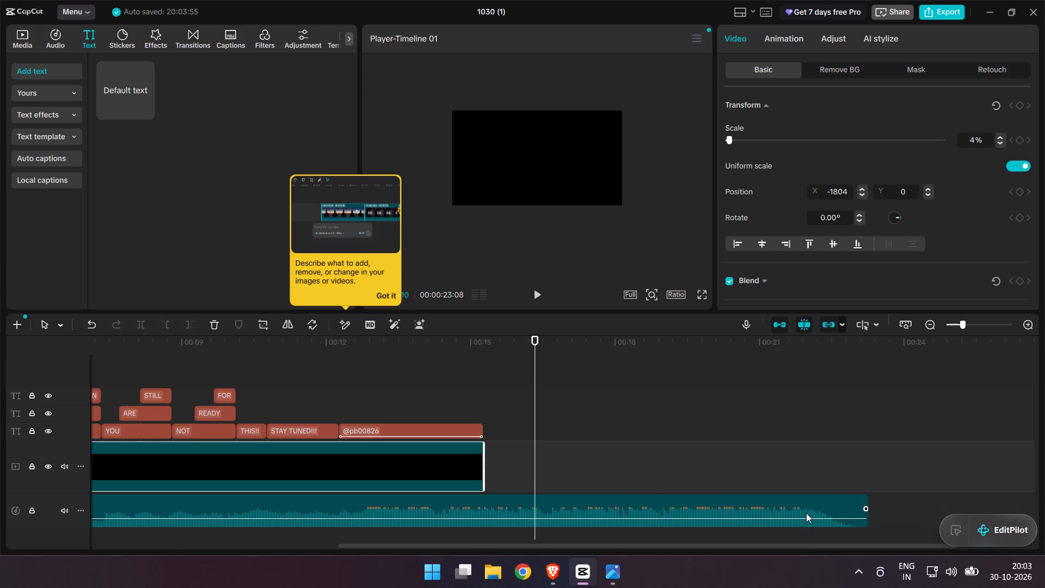
# Trim the end of the DRDR audio clip to 00:00:15:08, level with the end of the black screenshot clip.
pyautogui.click(806, 513)
pyautogui.moveTo(872, 518); pyautogui.dragTo(486, 510)
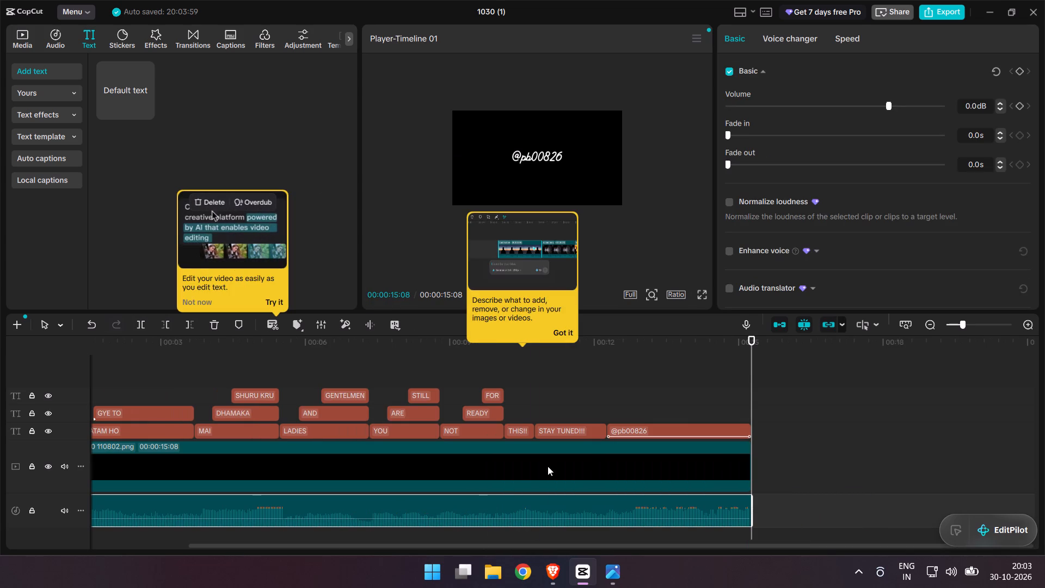
# Return the playhead to the start of the timeline and dismiss the feature tip about describing image or video changes.
pyautogui.moveTo(751, 343); pyautogui.dragTo(86, 362)
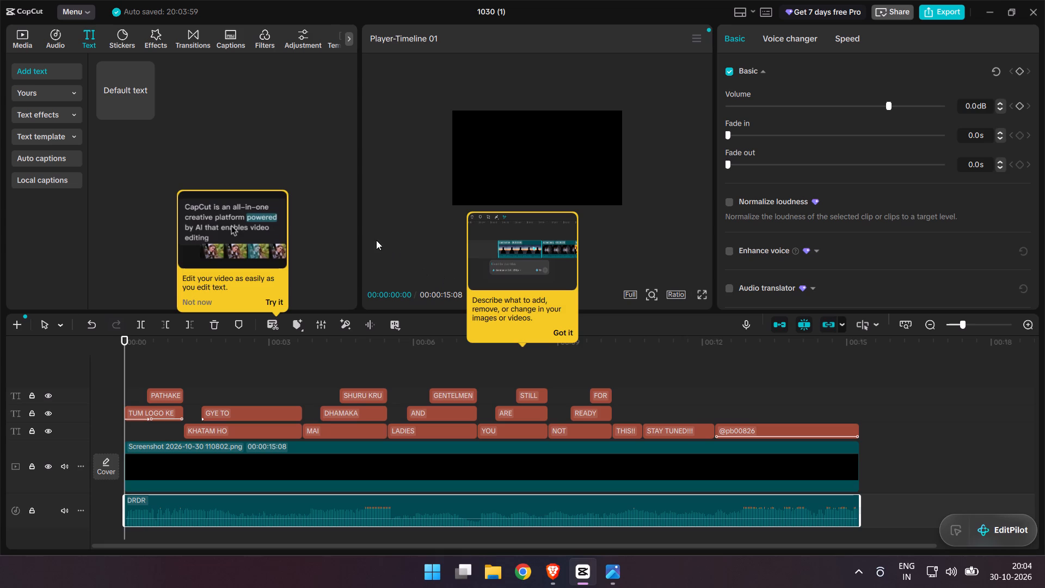
pyautogui.click(366, 234)
pyautogui.click(569, 336)
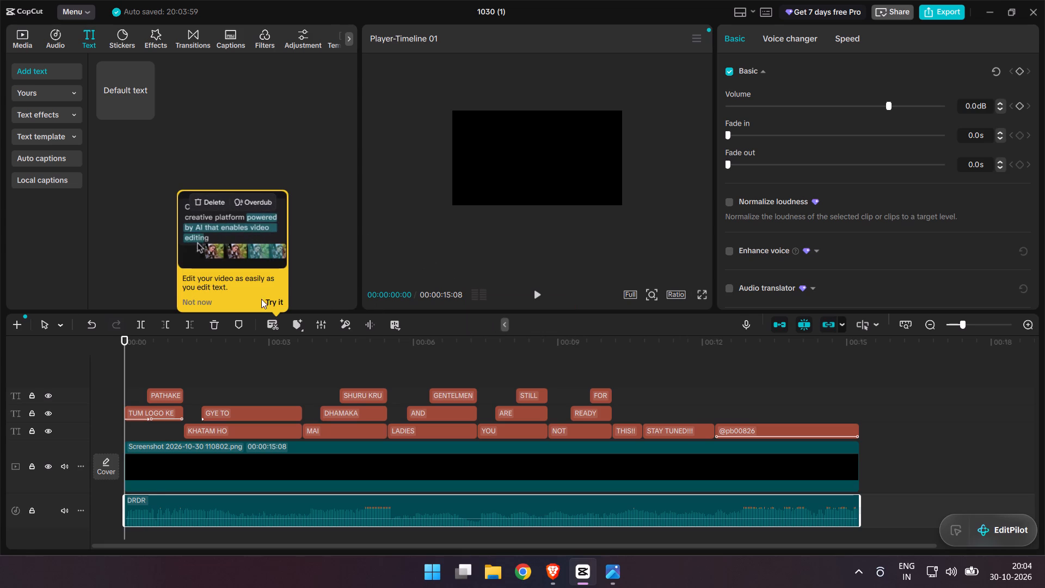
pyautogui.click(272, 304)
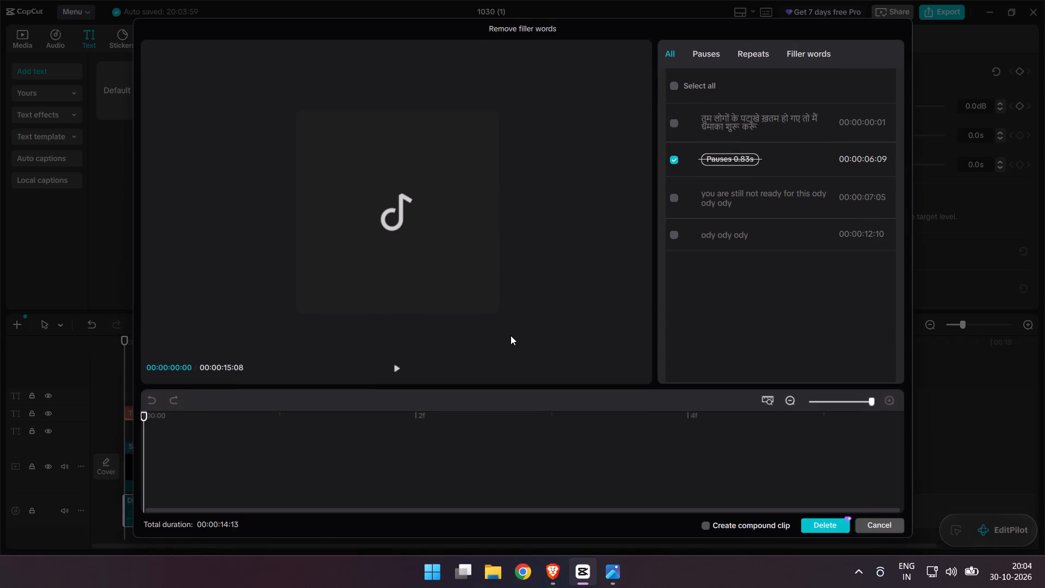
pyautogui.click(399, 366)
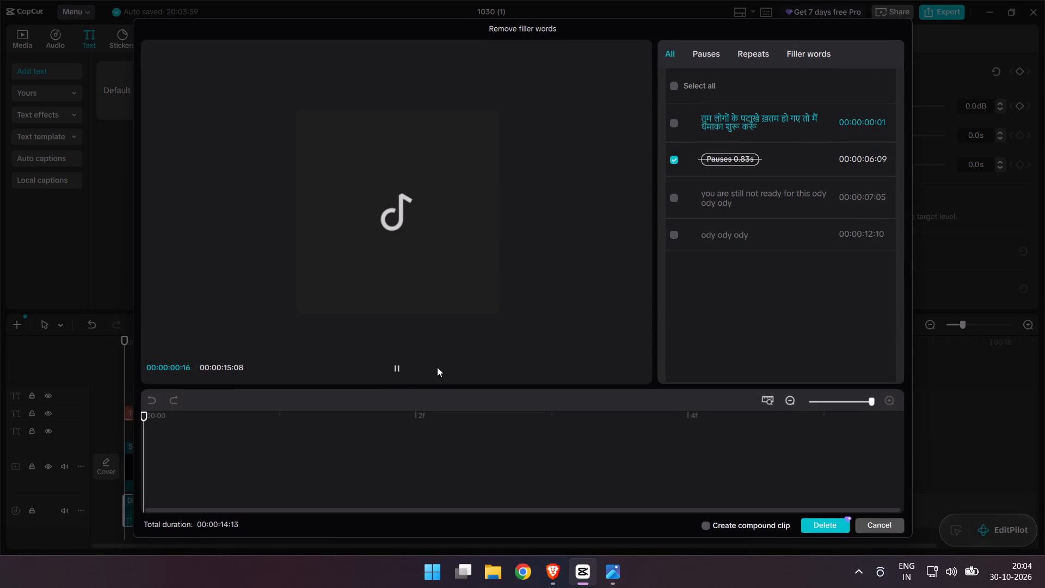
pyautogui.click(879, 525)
# Play the trimmed sequence from the start in the preview.
pyautogui.click(537, 301)
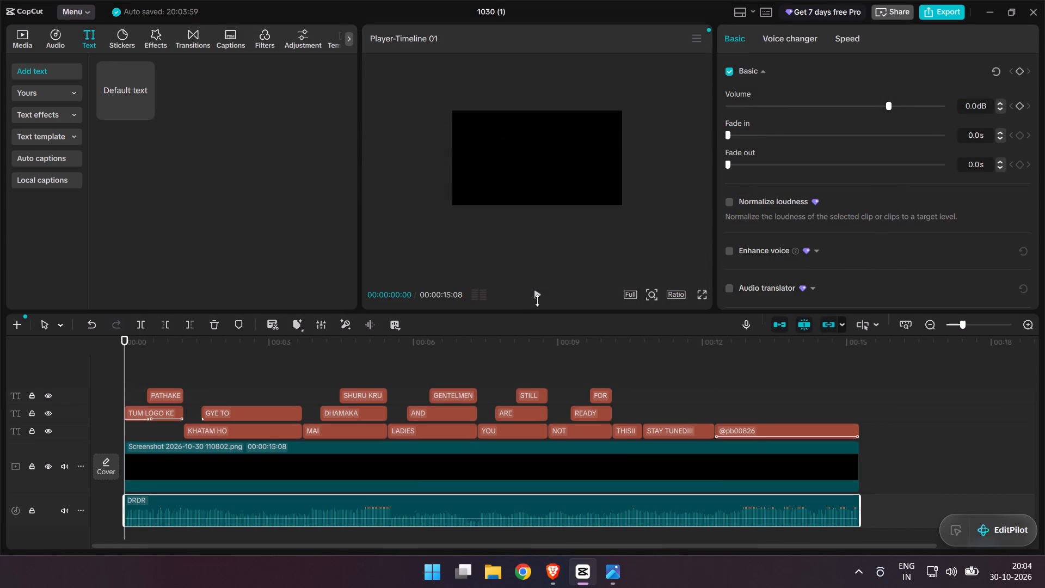
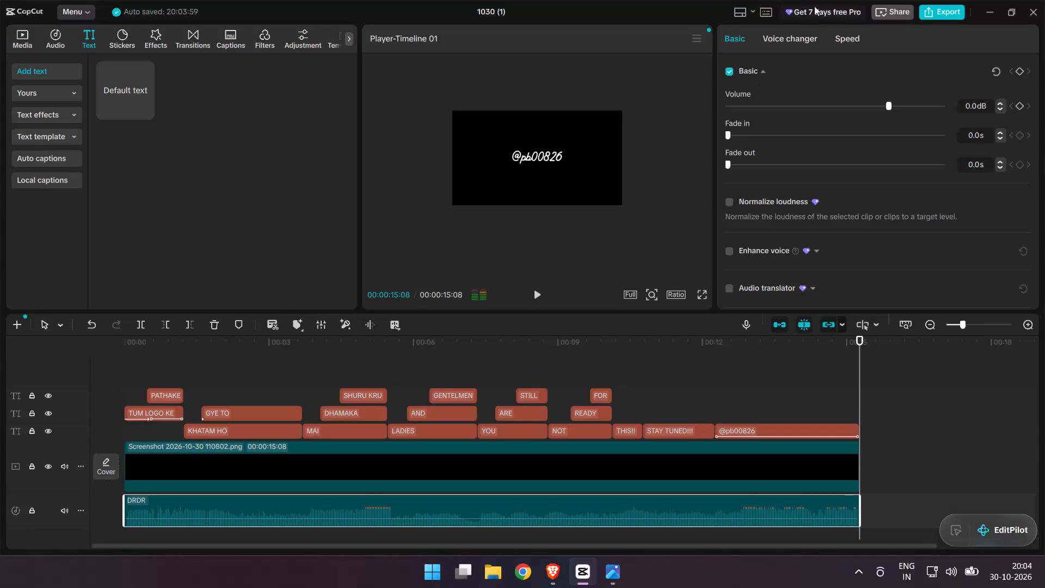
# Request the 7-day free Pro offer and start signing in with a Google account through the browser.
pyautogui.click(814, 10)
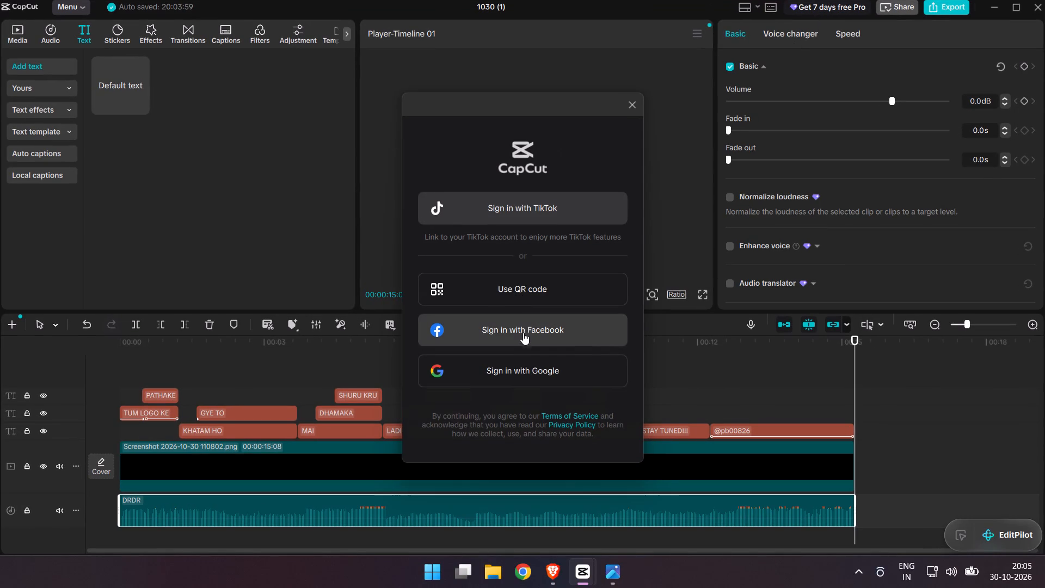
pyautogui.click(514, 358)
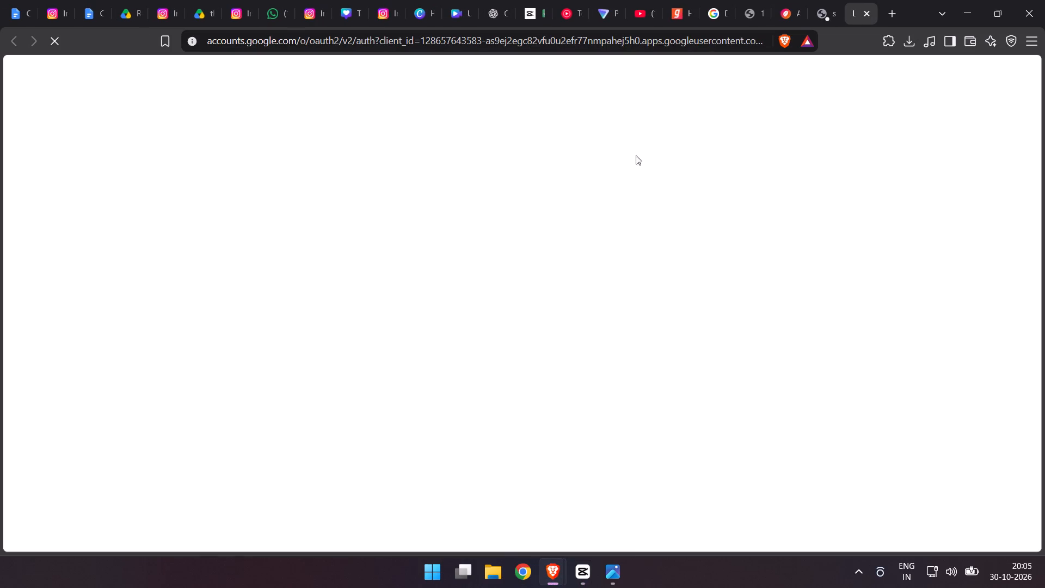